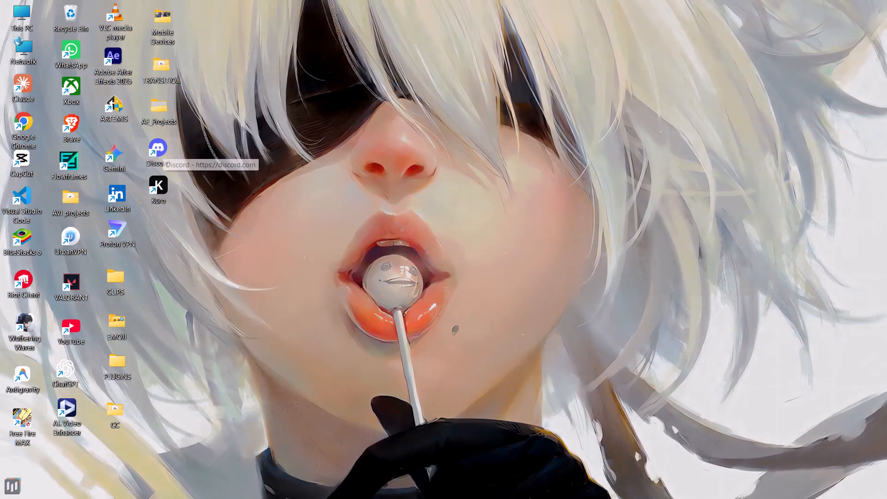
Launch Adobe After Effects 2025 and open the recent project LINES.
double_click(114, 53)
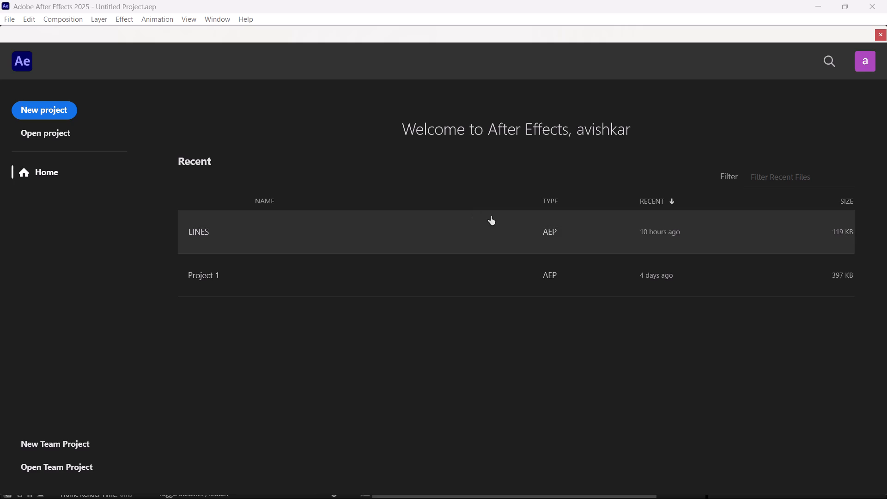
left_click(759, 225)
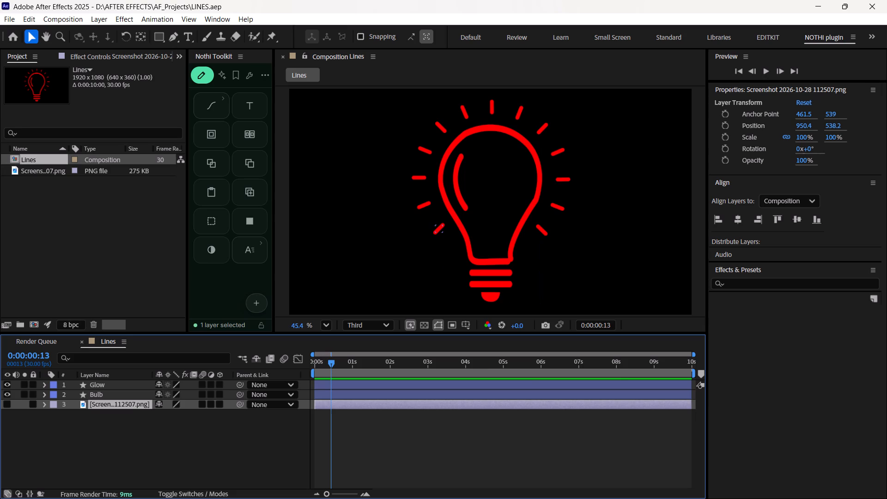
Play back the Lines composition from the beginning and return to the first frame.
left_click_drag(332, 360, 300, 367)
key("space")
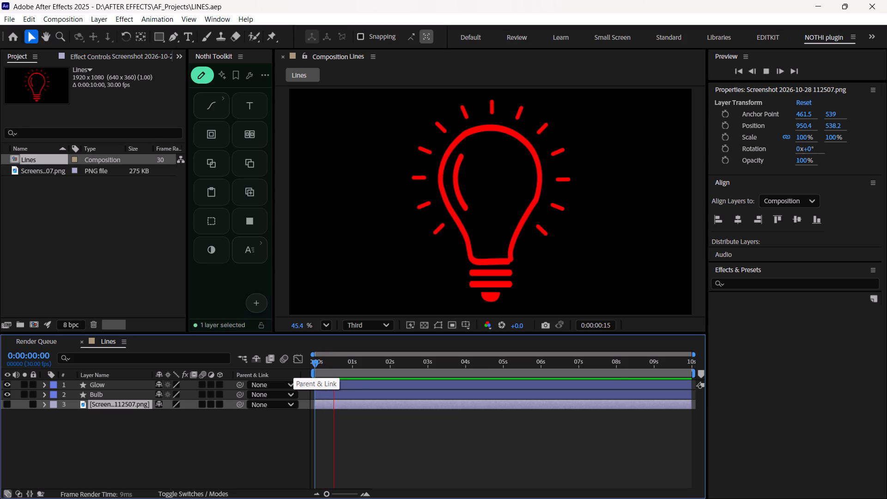
key("space")
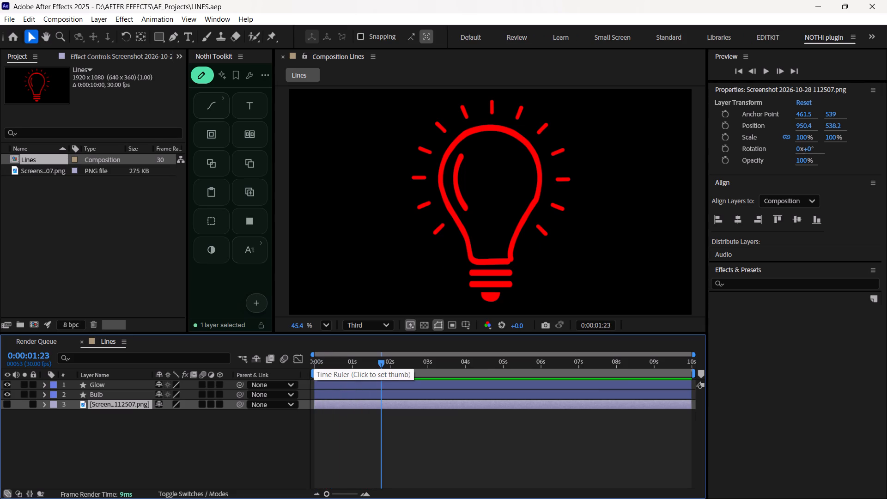
left_click_drag(380, 365, 305, 383)
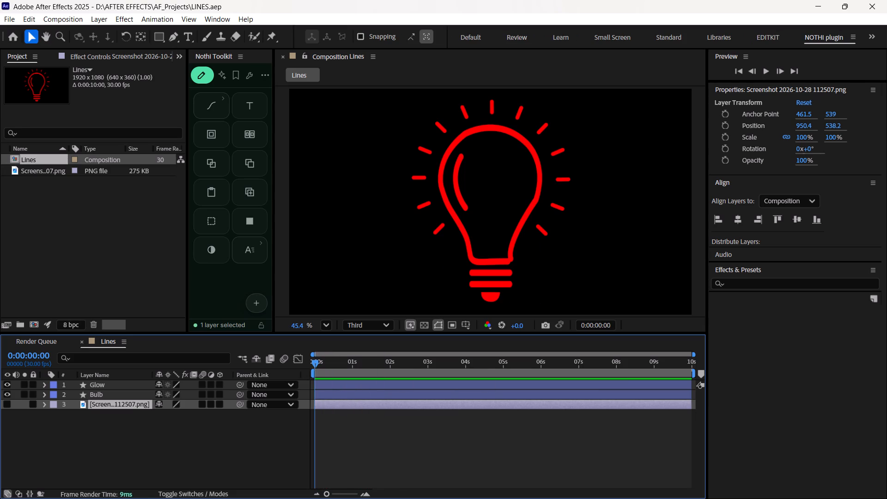
left_click_drag(305, 383, 298, 385)
Add a Trim Paths operator to the contents of the Bulb shape layer.
left_click(43, 392)
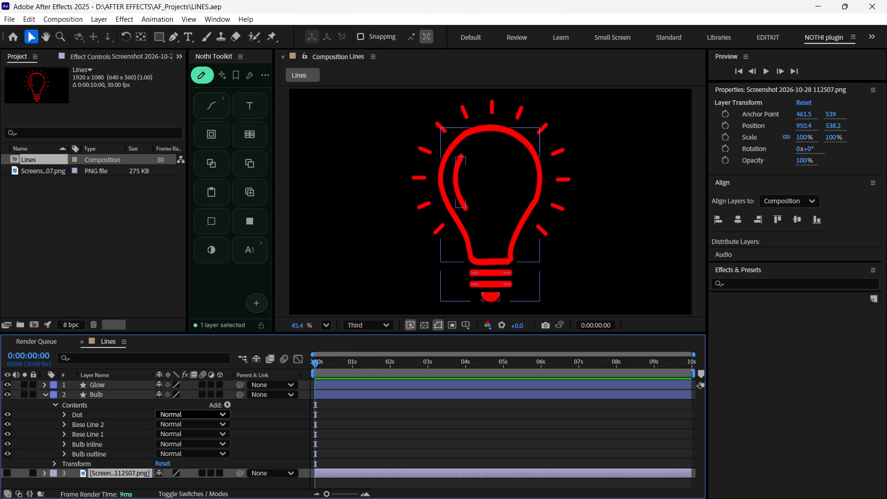
left_click(224, 406)
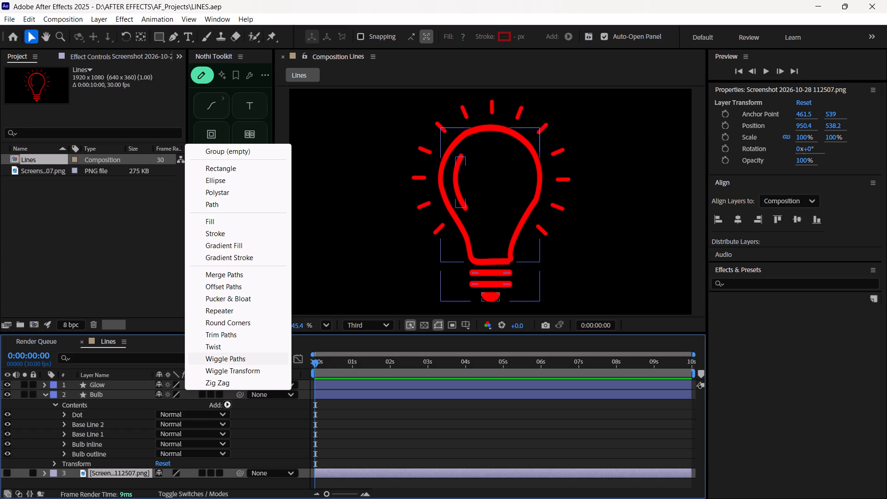
left_click(229, 338)
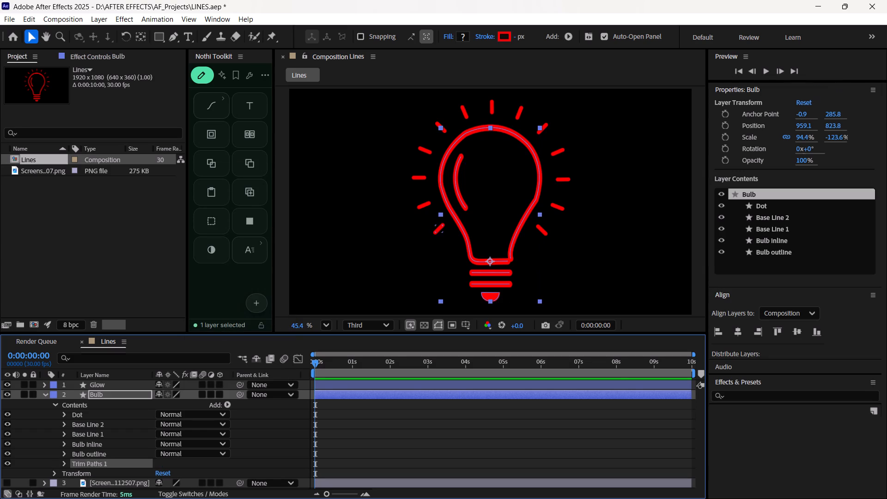
Set the Start of the Bulb layer's Trim Paths to 100% and keyframe it at 0:00:00:00.
scroll(79, 479, "down", 2)
left_click(63, 461)
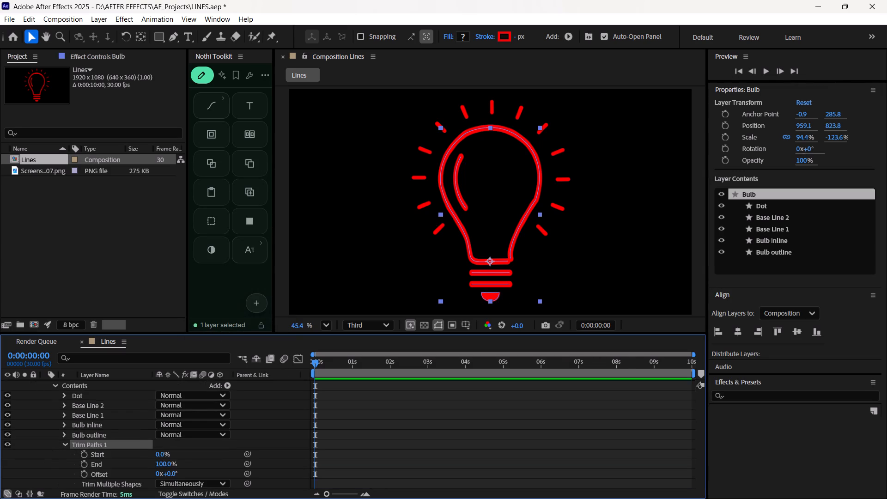
scroll(110, 418, "down", 3)
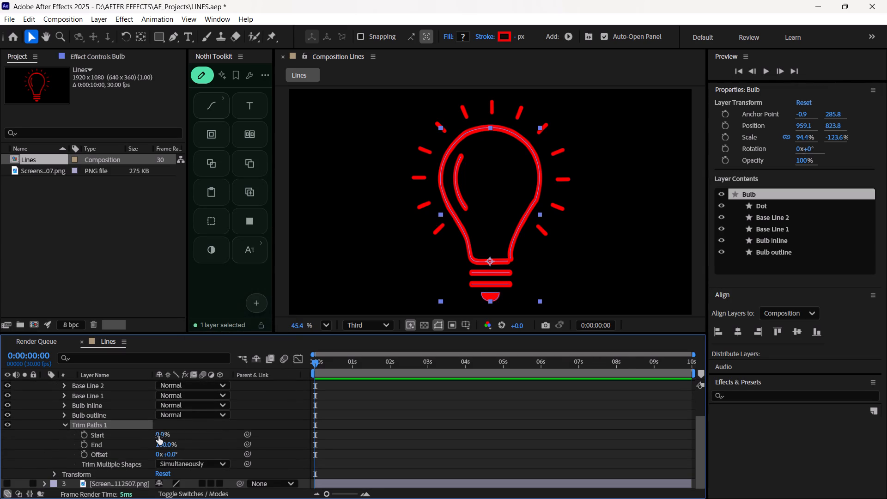
left_click_drag(158, 436, 186, 434)
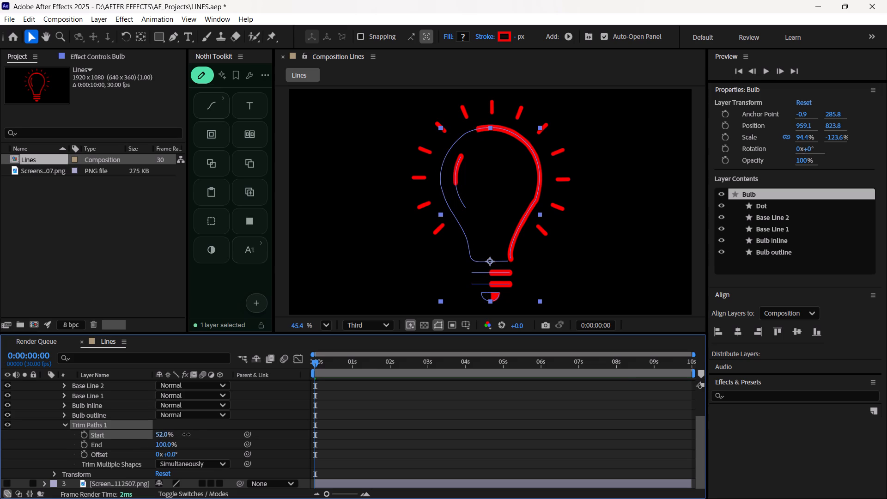
left_click_drag(186, 434, 211, 429)
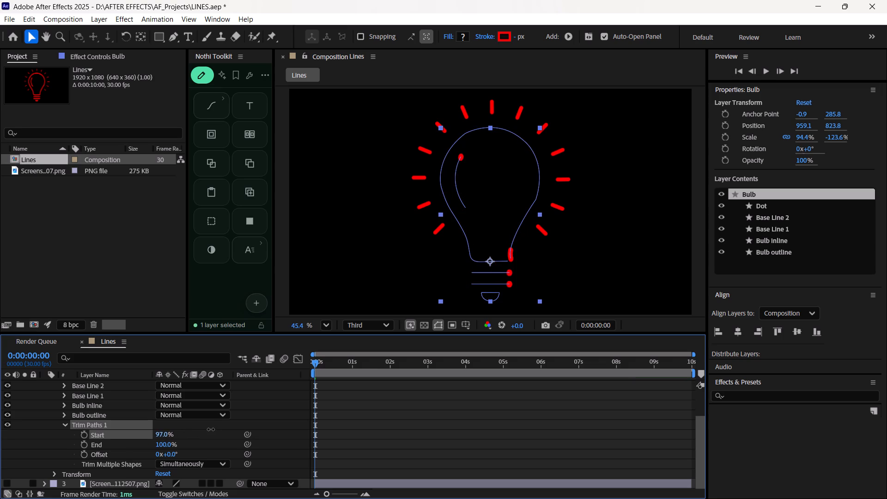
left_click_drag(211, 429, 156, 438)
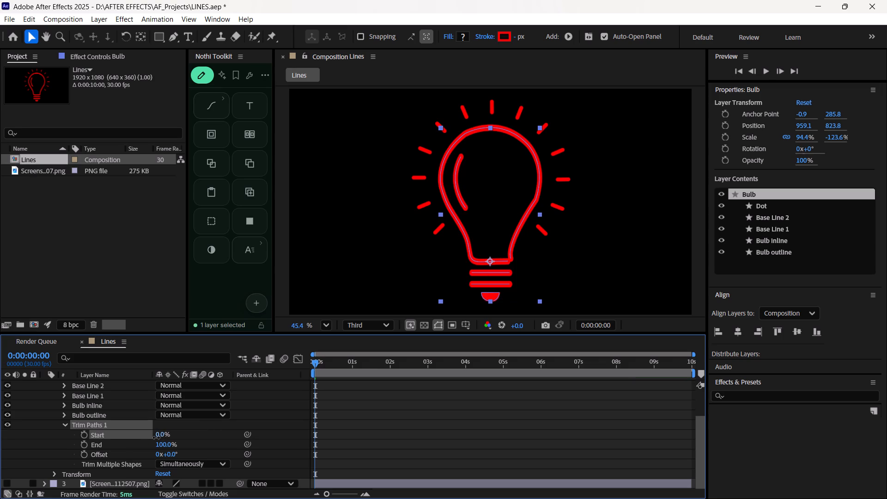
left_click_drag(156, 438, 206, 431)
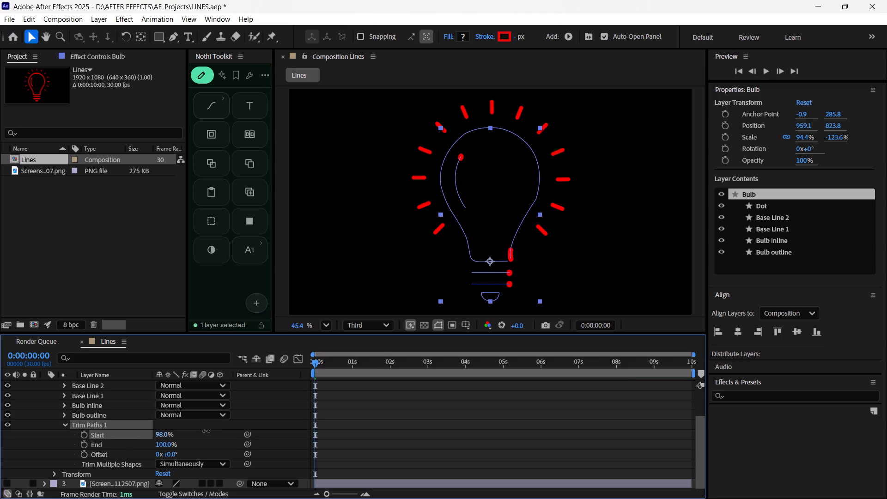
left_click_drag(206, 431, 208, 431)
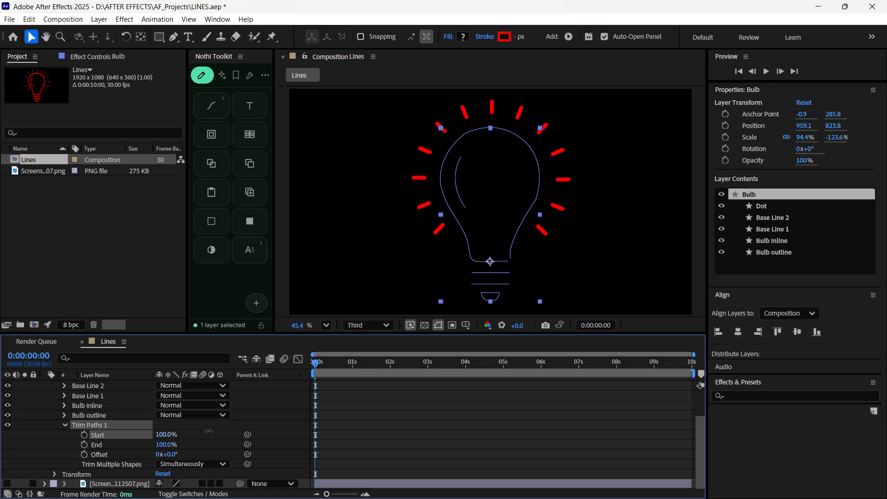
left_click_drag(208, 431, 212, 430)
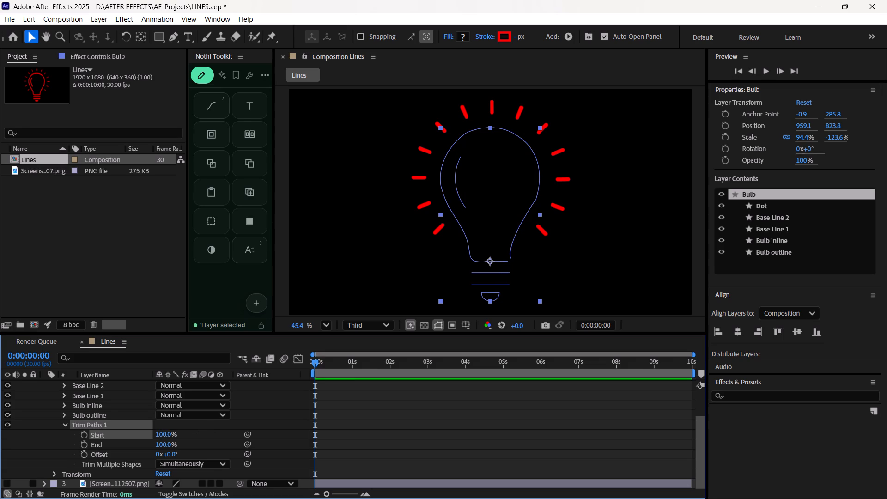
left_click(84, 436)
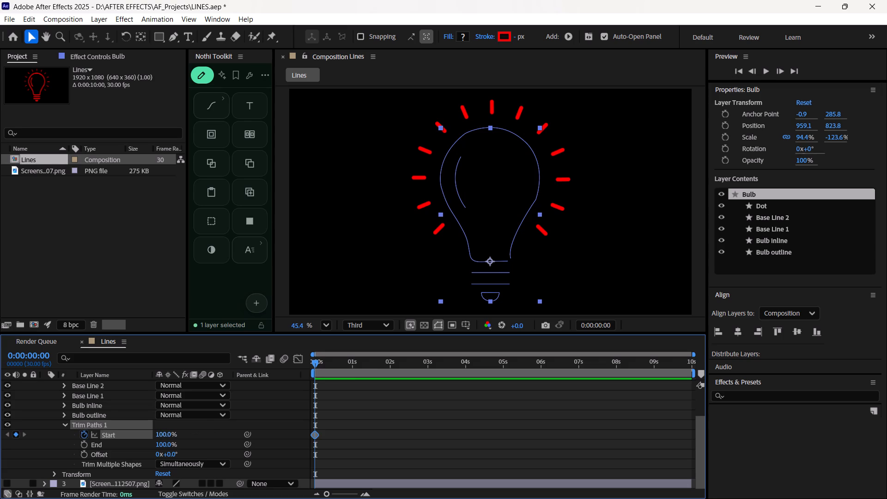
Add a second Trim Paths Start keyframe of 0% at 0:00:01:28 on the Bulb layer.
left_click_drag(313, 363, 358, 365)
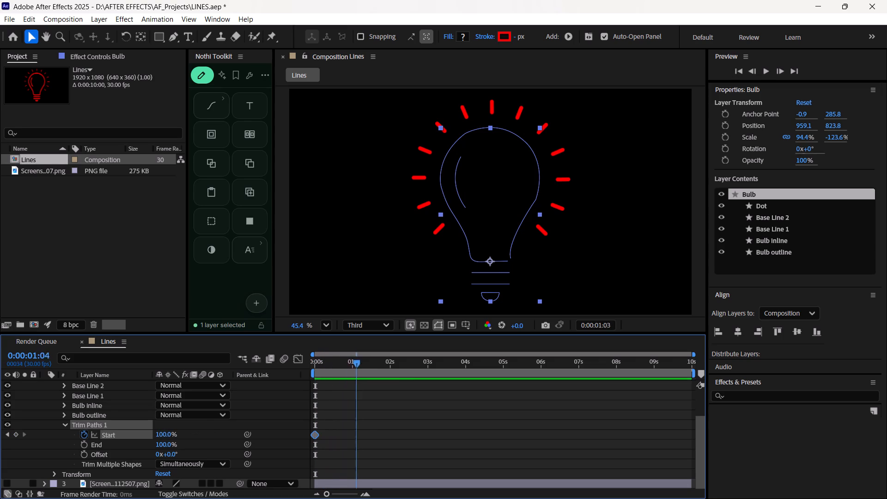
left_click_drag(358, 365, 386, 366)
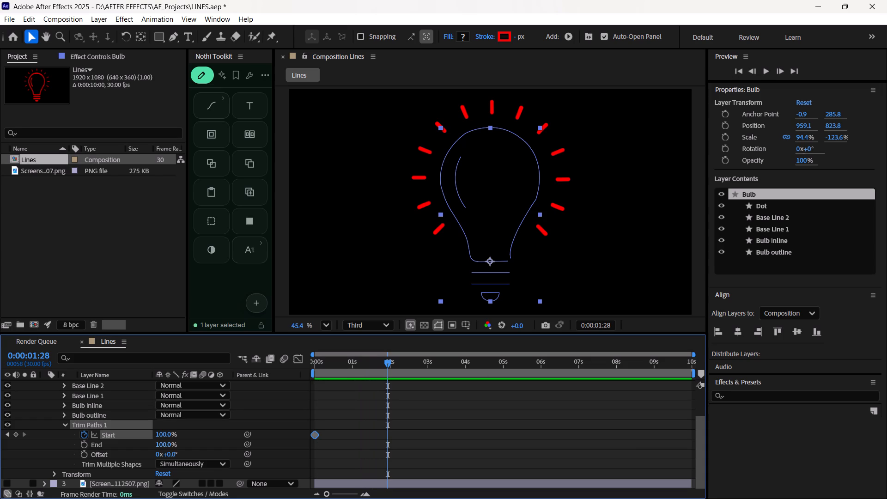
left_click_drag(163, 436, 152, 437)
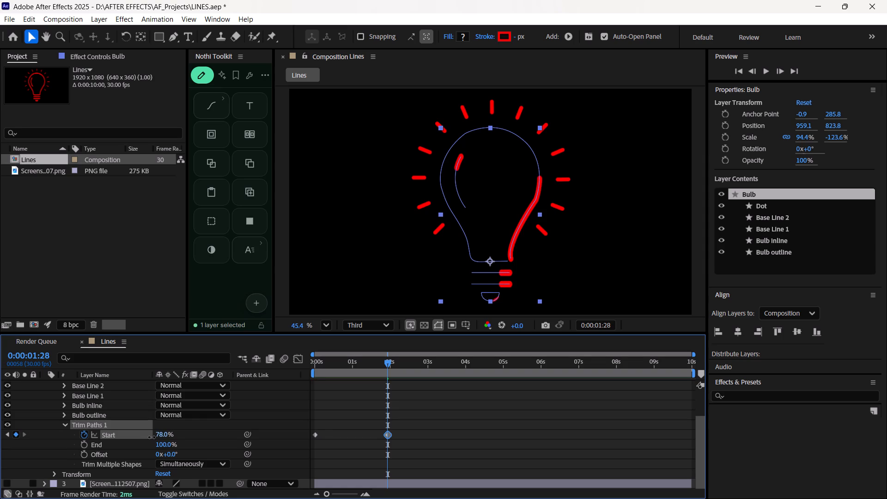
left_click_drag(152, 437, 81, 440)
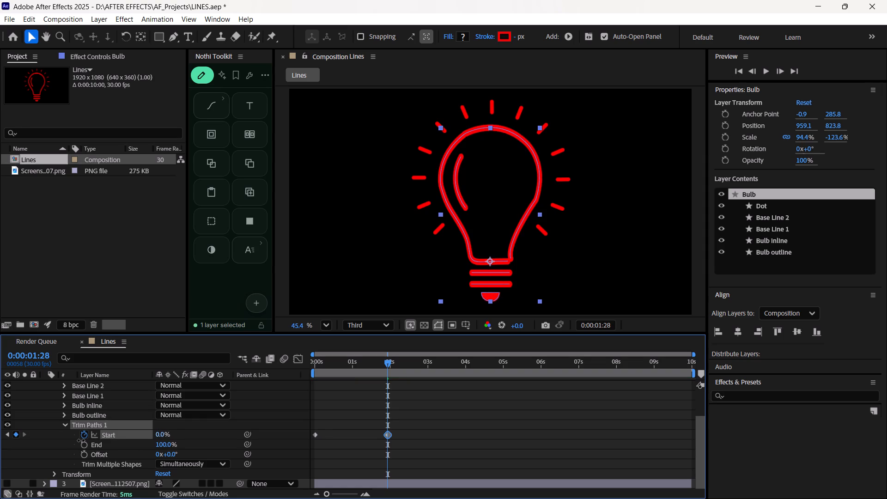
left_click_drag(81, 440, 80, 440)
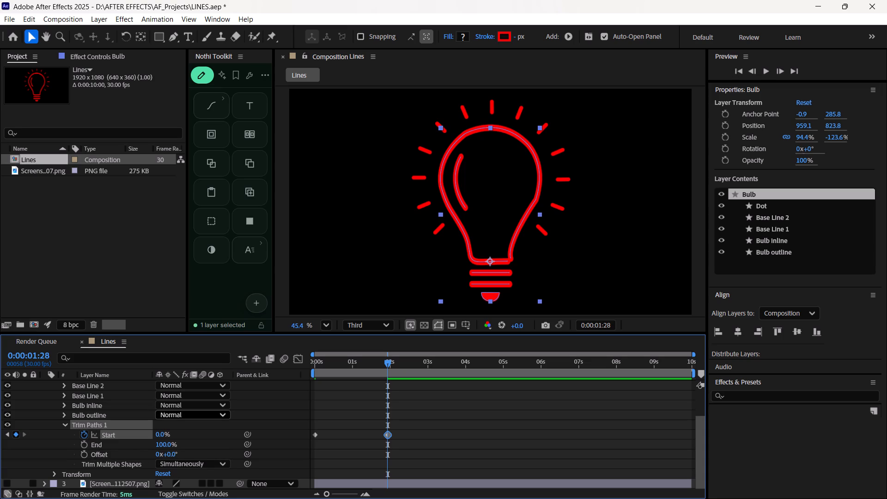
Play back the bulb's draw-on animation from the first frame to check its timing.
left_click_drag(386, 360, 329, 371)
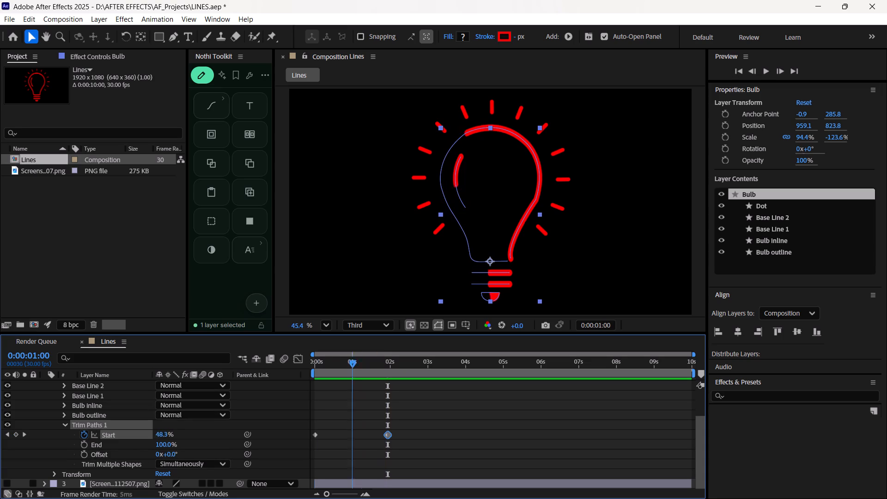
left_click_drag(329, 371, 267, 376)
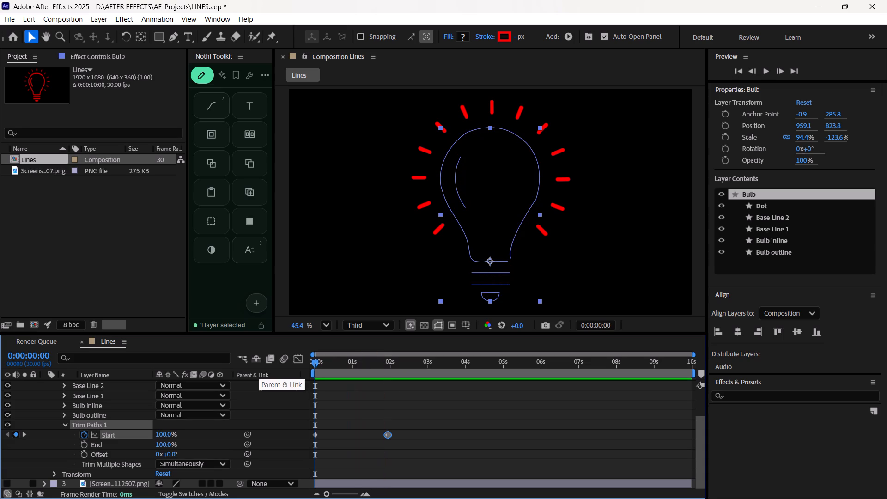
key("space")
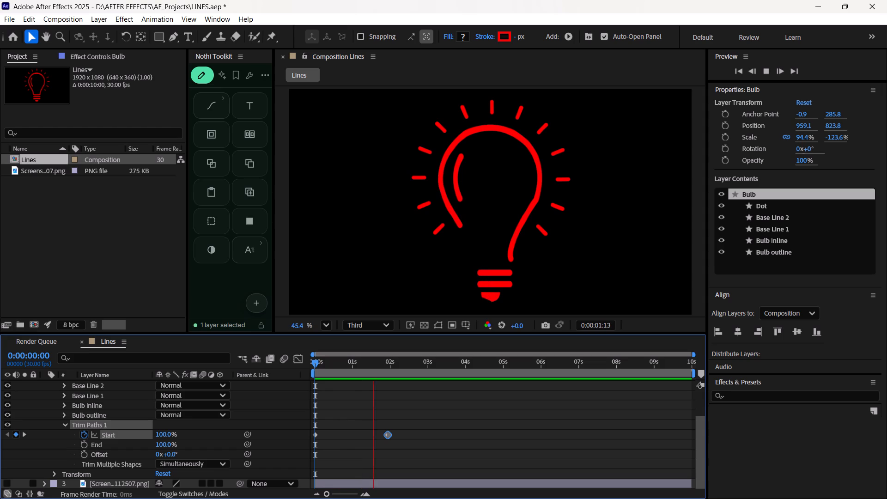
key("space")
left_click_drag(404, 363, 389, 371)
Speed up the bulb's draw-on by moving the 0% Start keyframe earlier to about 1.3 seconds, replaying the animation between adjustments.
left_click_drag(389, 436, 384, 436)
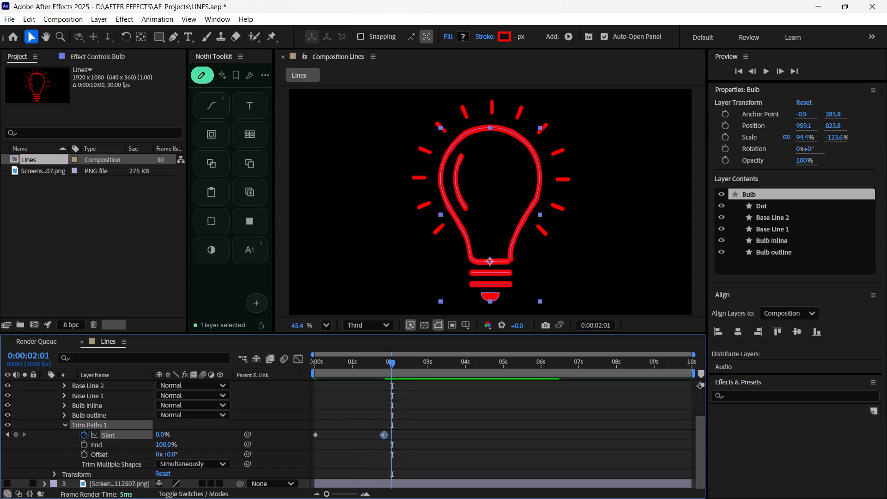
left_click_drag(384, 436, 375, 434)
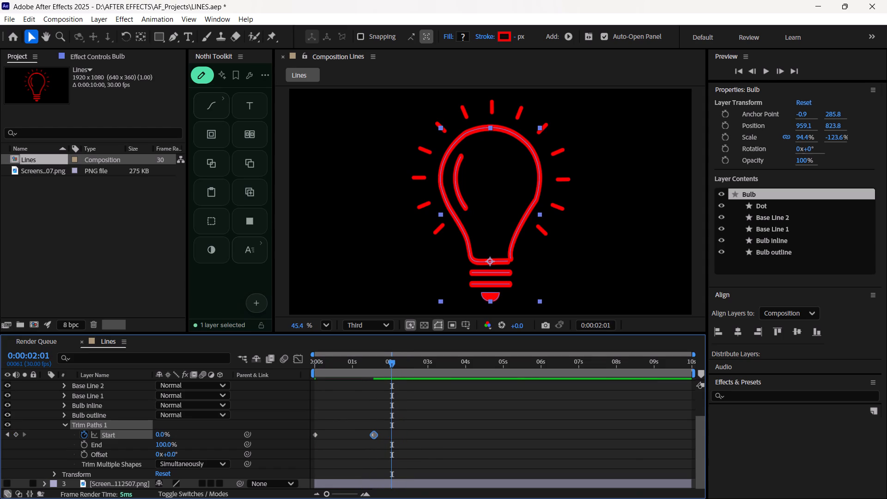
left_click_drag(392, 364, 278, 404)
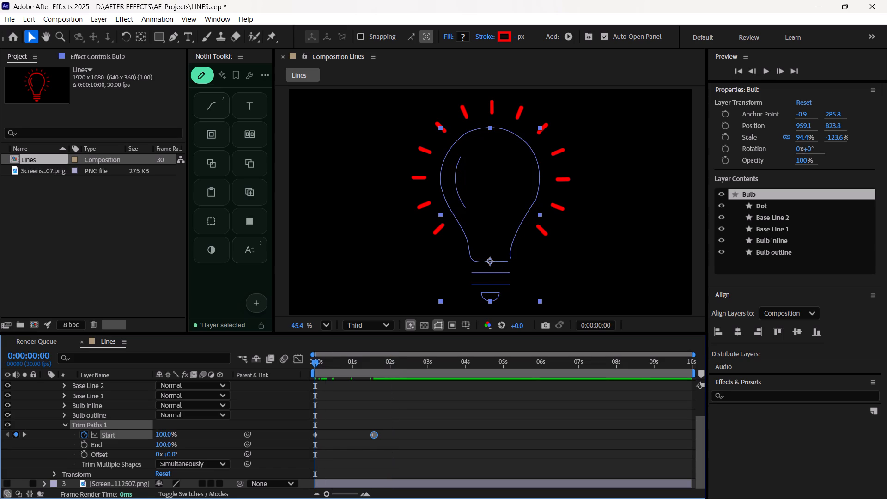
key("space")
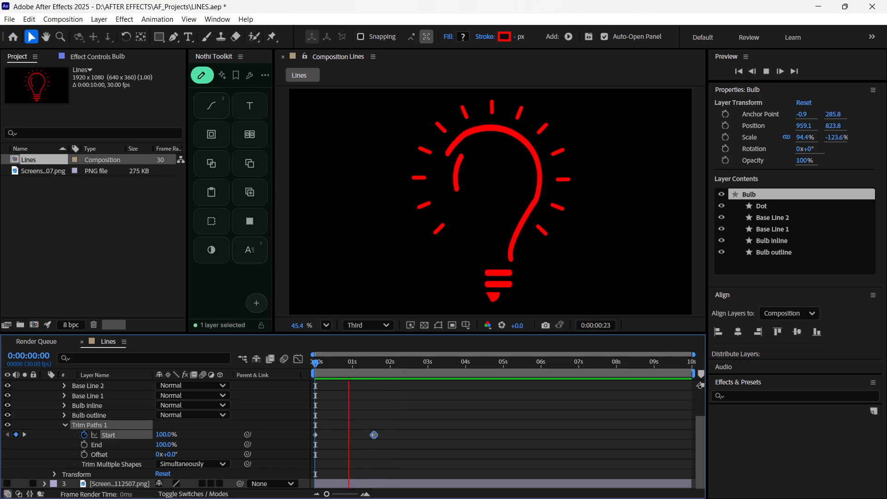
key("space")
left_click_drag(373, 432, 371, 433)
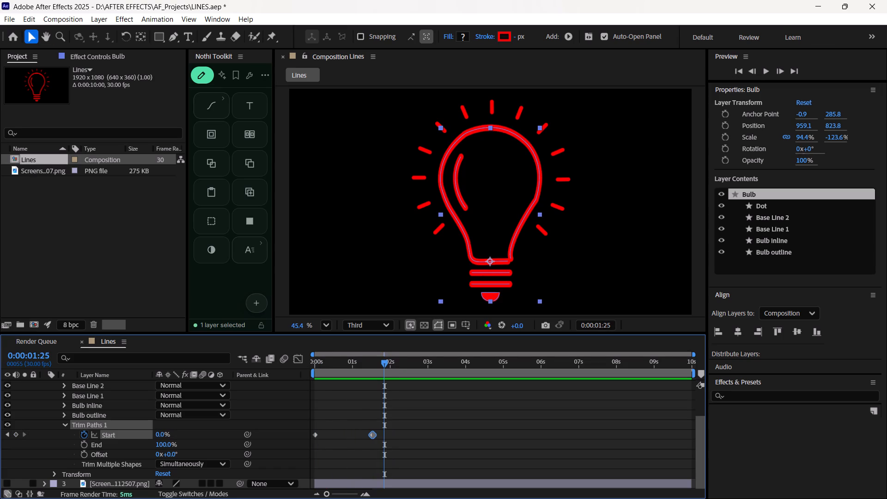
left_click_drag(371, 433, 367, 434)
left_click_drag(385, 362, 291, 380)
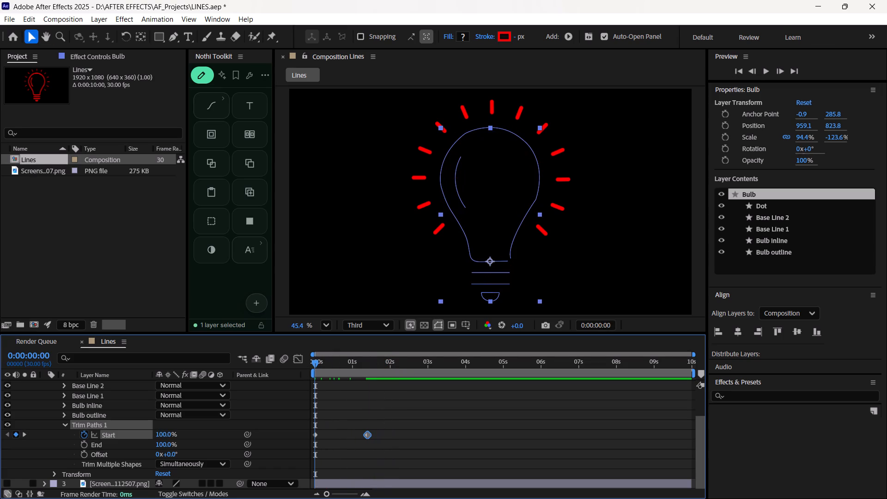
key("space")
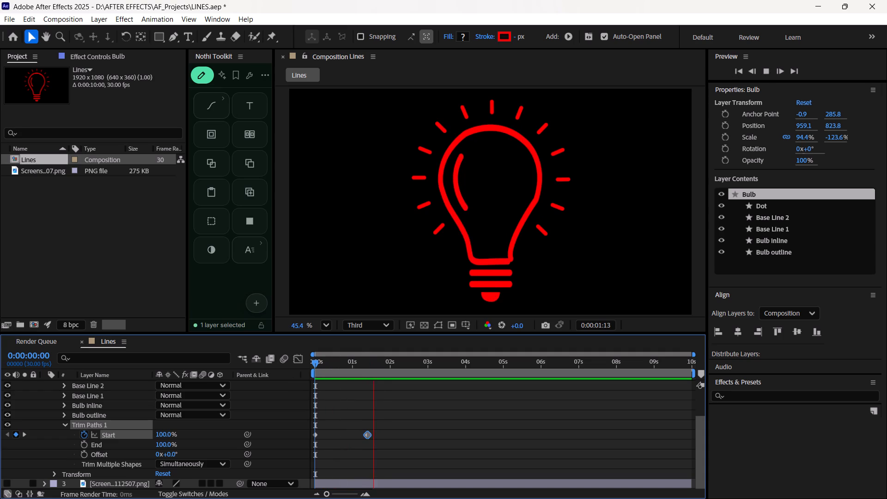
key("space")
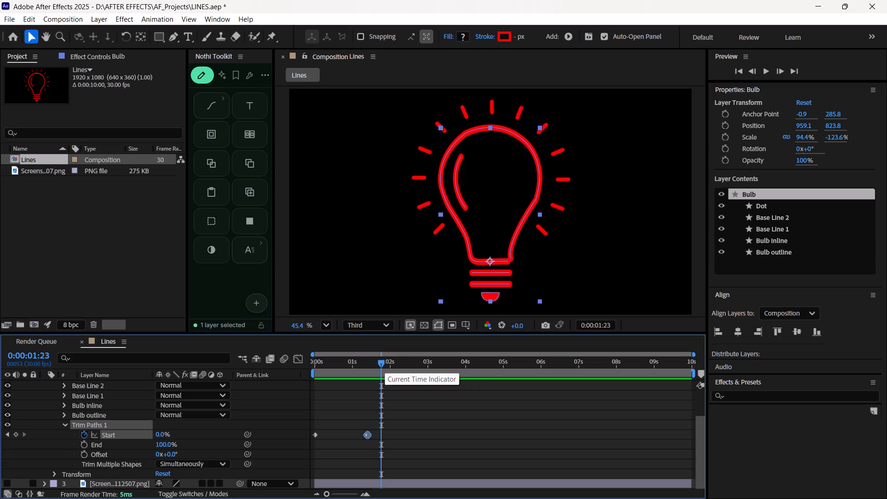
left_click_drag(366, 436, 360, 435)
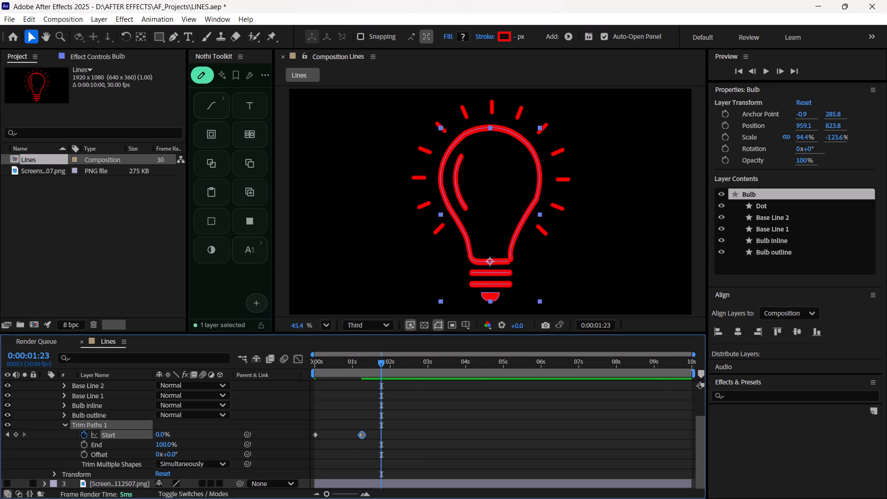
Replay the bulb's draw-on from the first frame several times and scrub through it to judge its timing.
left_click_drag(378, 362, 286, 385)
key("space")
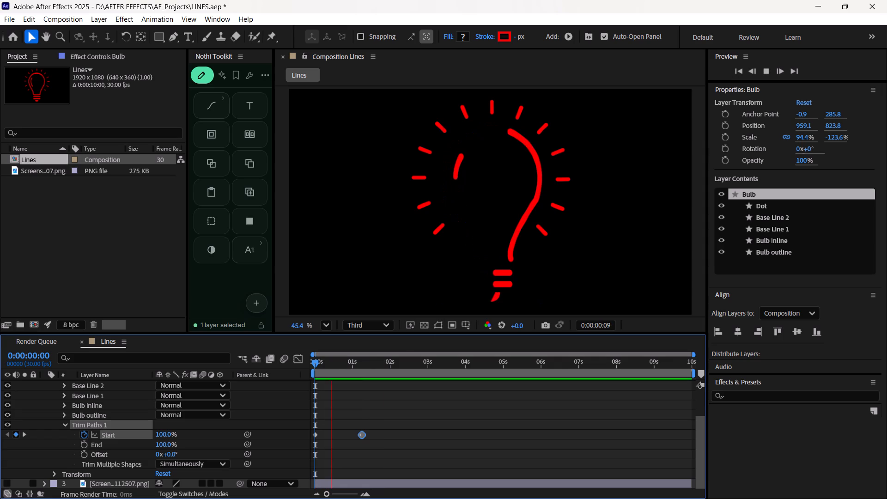
key("space")
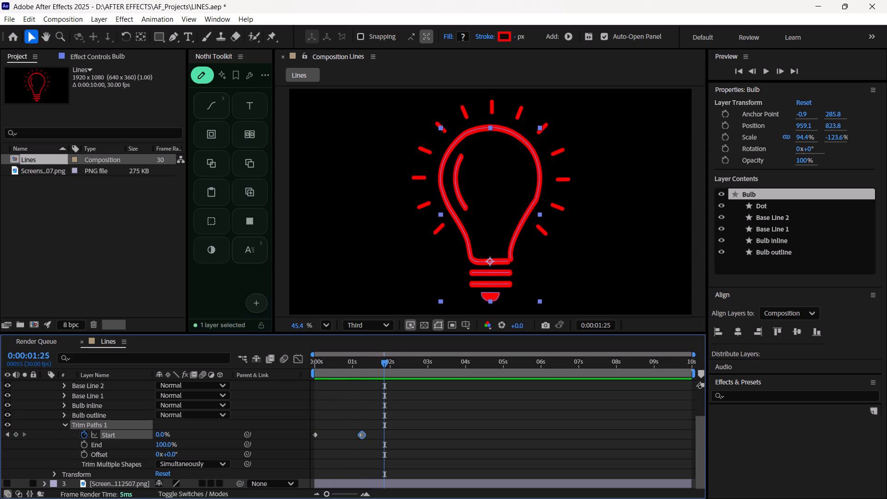
left_click_drag(387, 361, 303, 376)
key("space")
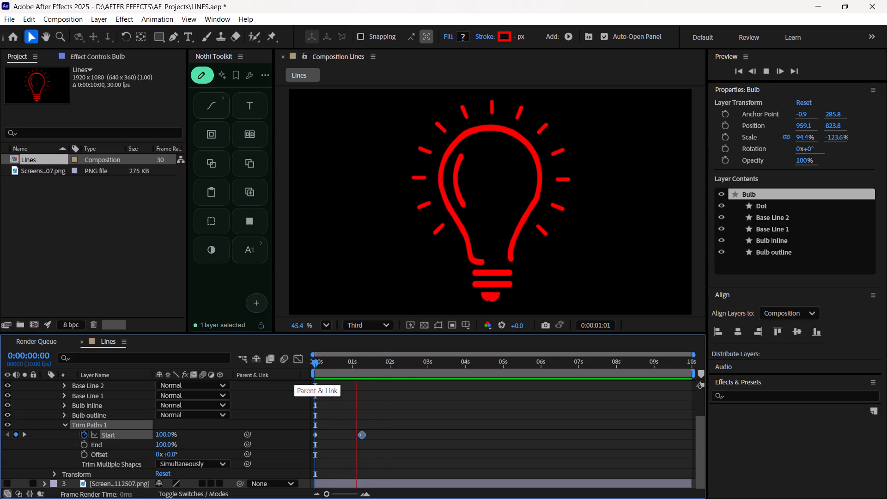
key("space")
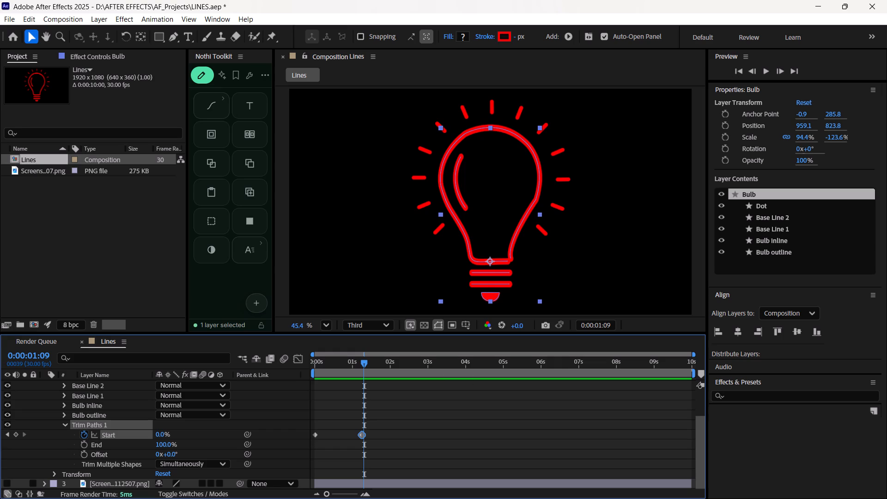
left_click_drag(365, 364, 282, 382)
key("space")
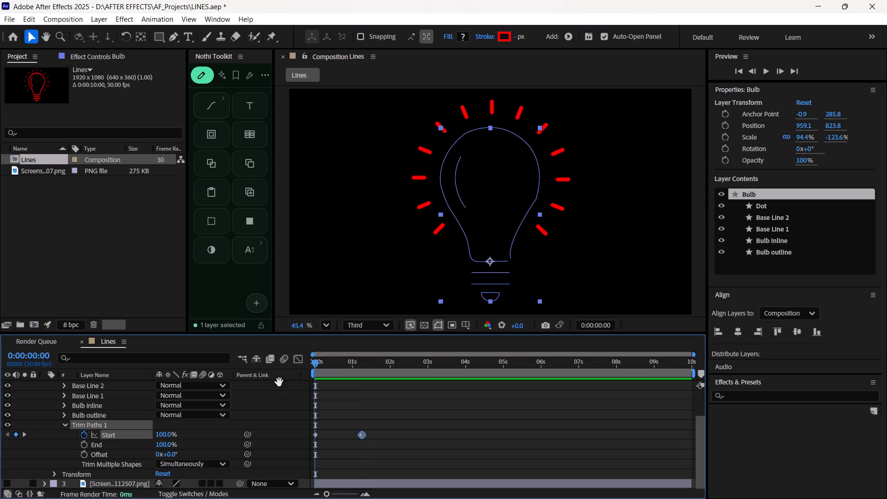
key("space")
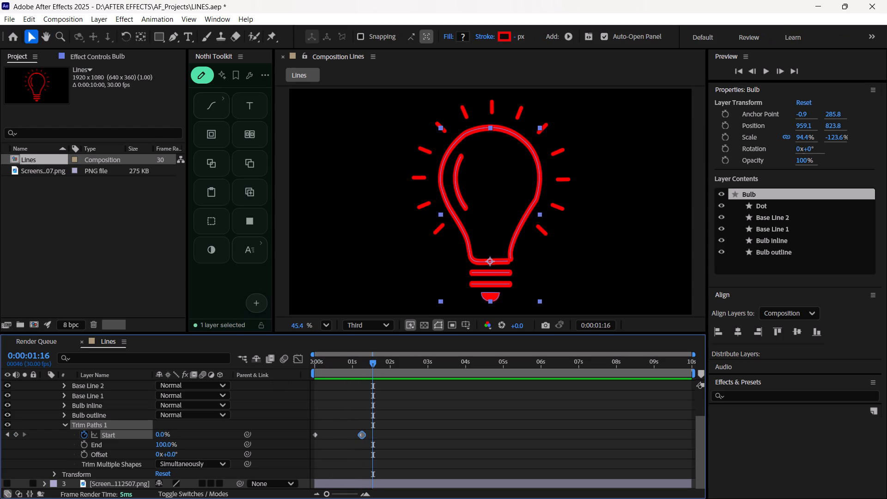
left_click_drag(368, 362, 342, 374)
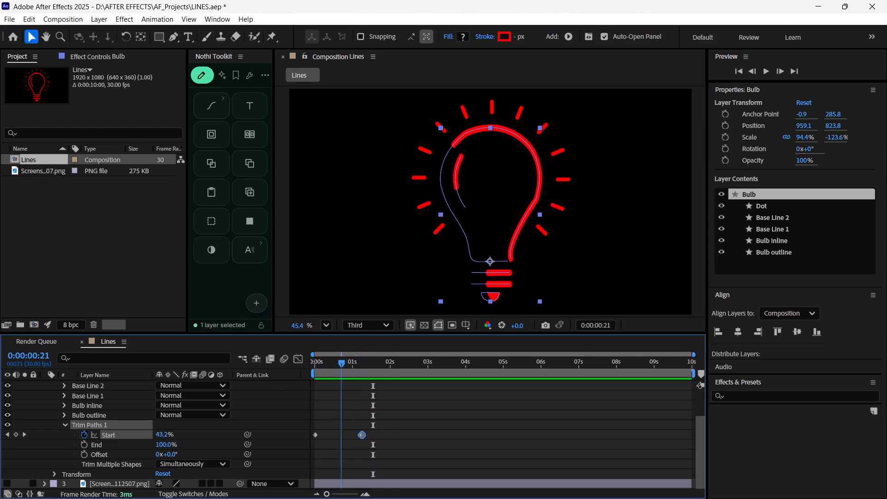
left_click_drag(342, 374, 391, 385)
Select both Trim Paths Start keyframes on the Bulb layer and apply the Smooth curve preset (0.65, 0, 0.35, 1) from Nothi Toolkit.
left_click_drag(373, 435, 339, 433)
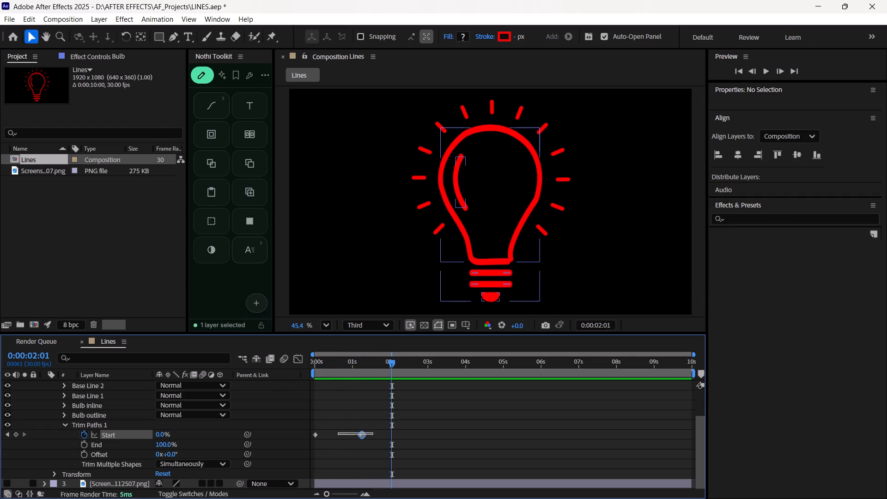
left_click_drag(339, 433, 312, 440)
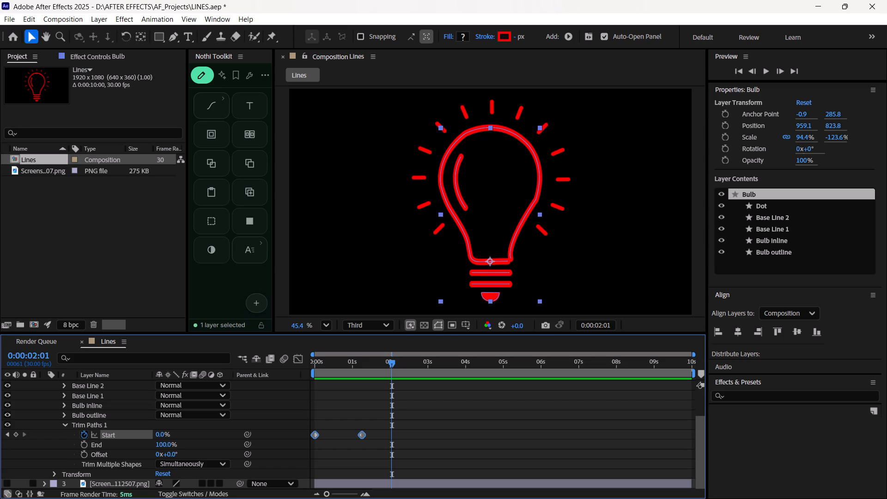
left_click(216, 110)
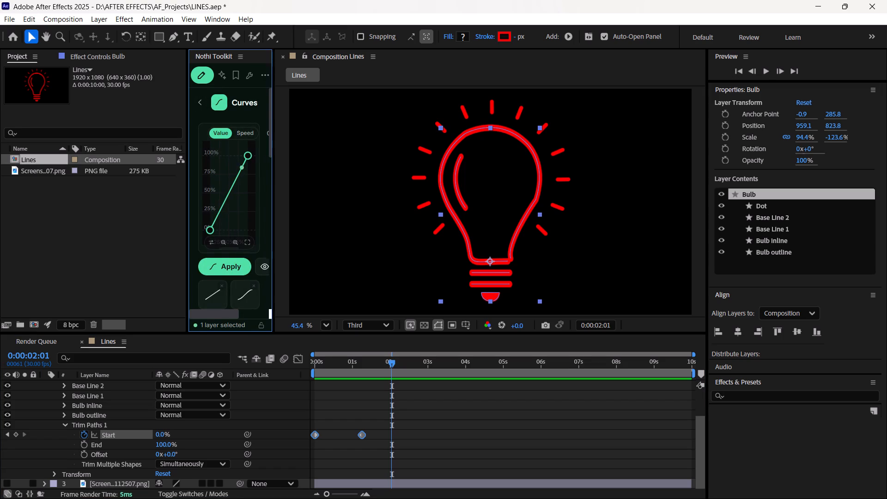
left_click_drag(188, 189, 163, 193)
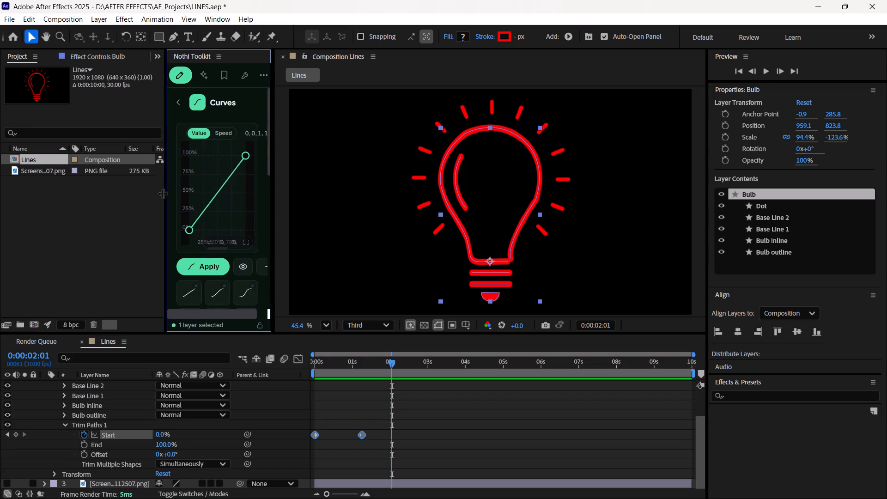
left_click_drag(163, 193, 136, 195)
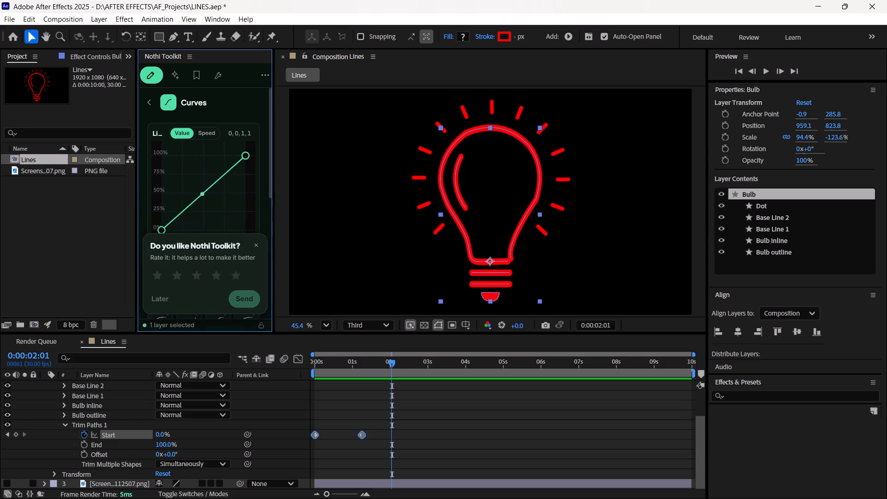
left_click(255, 242)
scroll(209, 285, "down", 1)
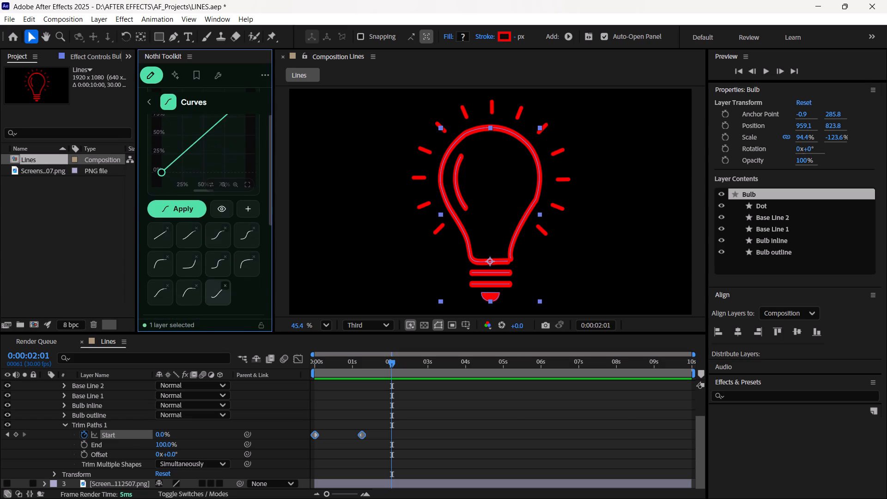
left_click(215, 240)
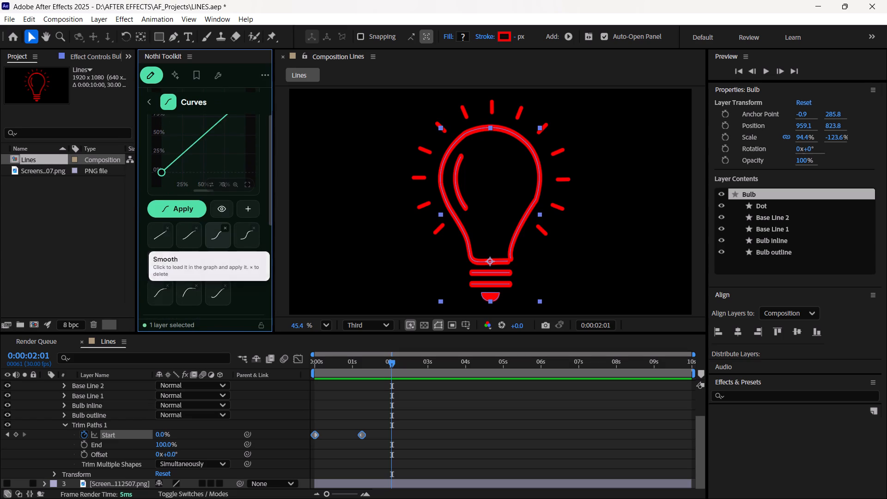
scroll(234, 190, "up", 1)
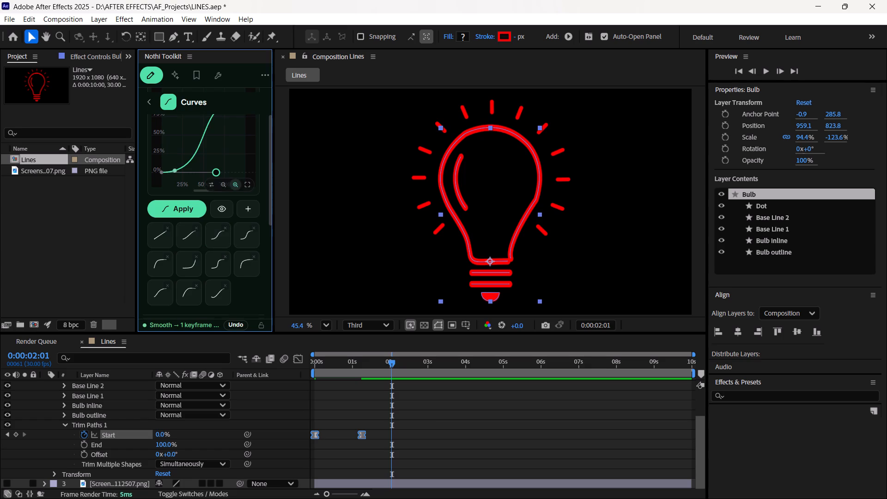
scroll(234, 190, "up", 1)
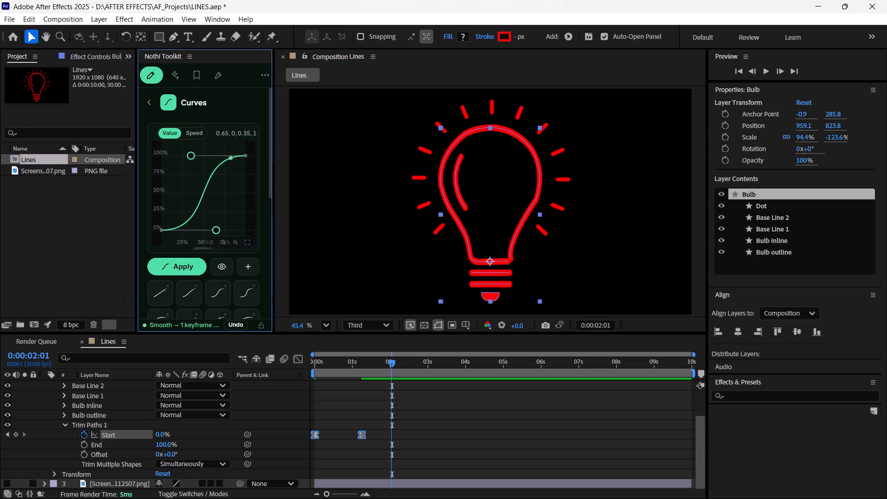
left_click(166, 262)
Play back the bulb's draw-on from the first frame to check the motion with the Smooth easing.
left_click_drag(394, 361, 389, 362)
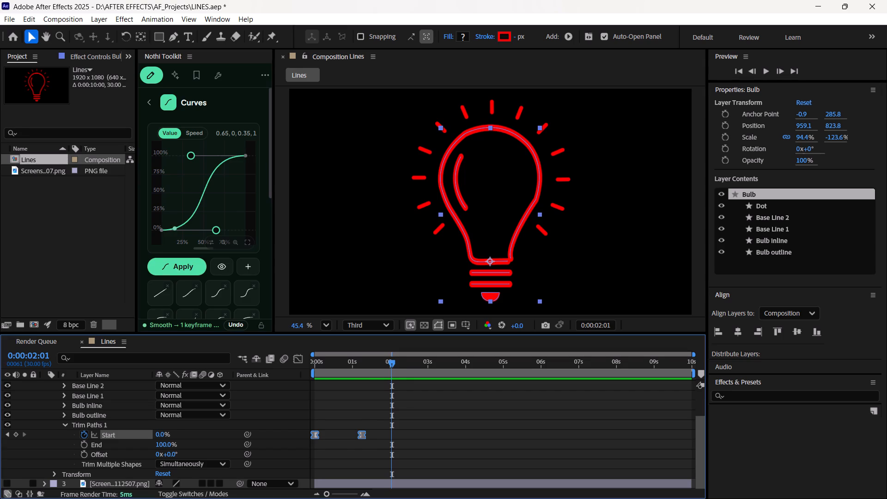
left_click_drag(389, 362, 250, 384)
key("space")
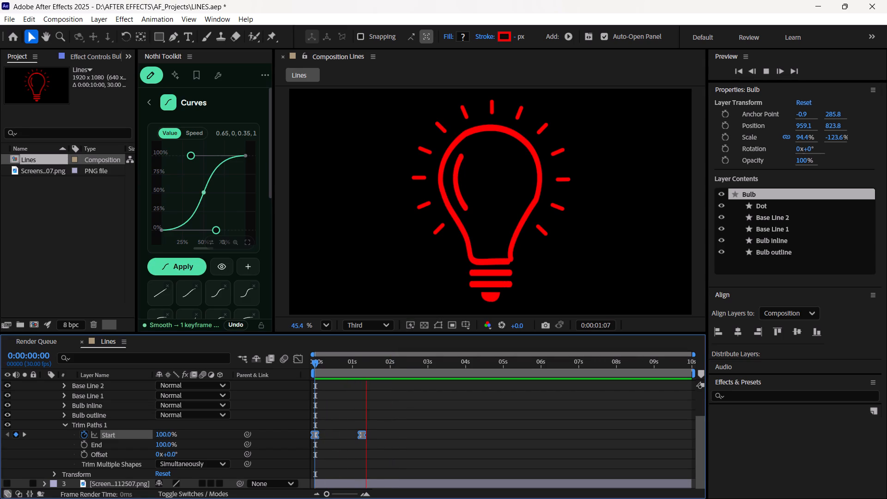
key("space")
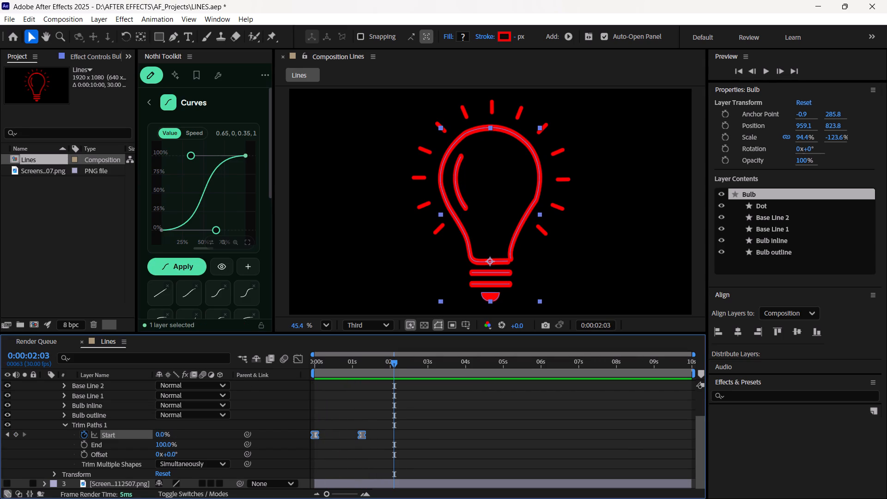
scroll(229, 269, "down", 2)
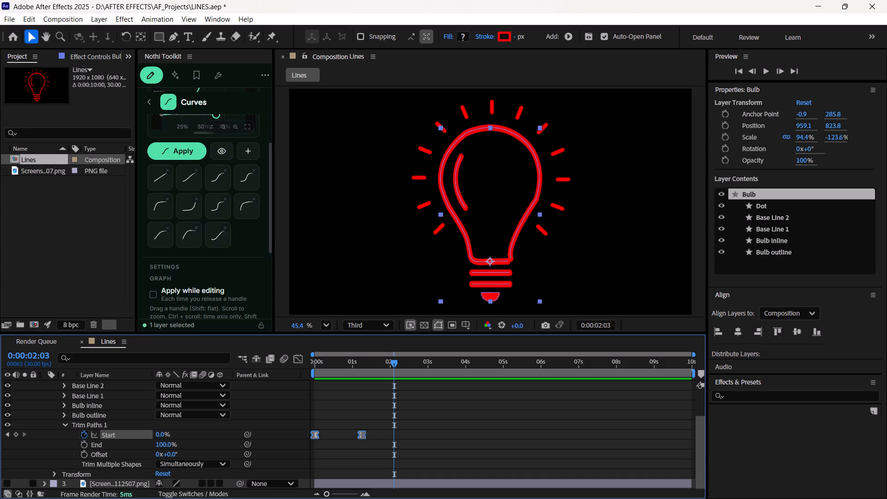
scroll(225, 269, "up", 5)
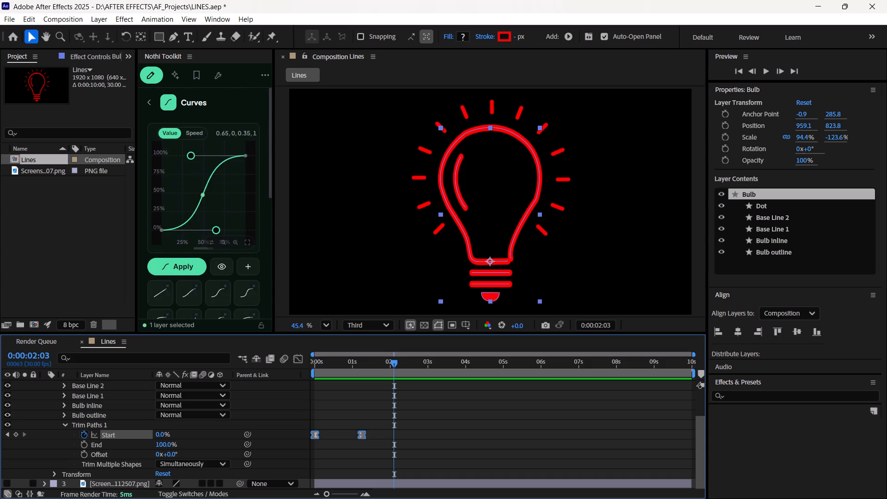
left_click_drag(395, 367, 265, 379)
key("space")
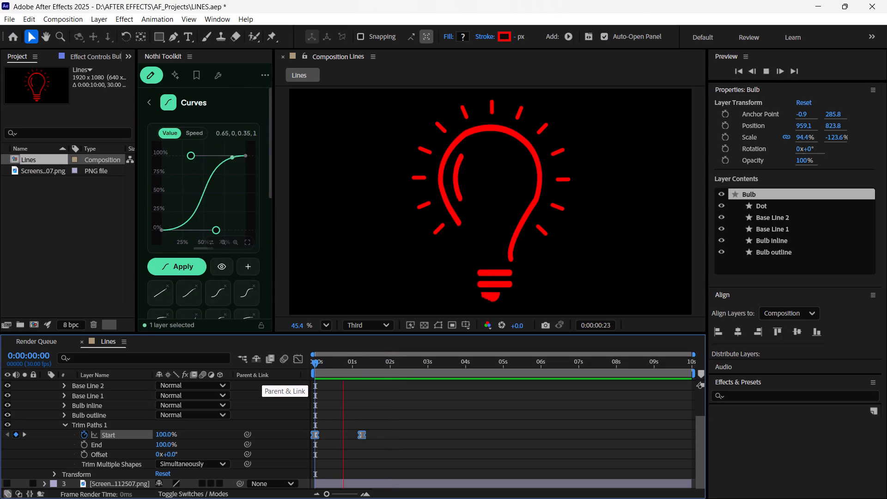
key("space")
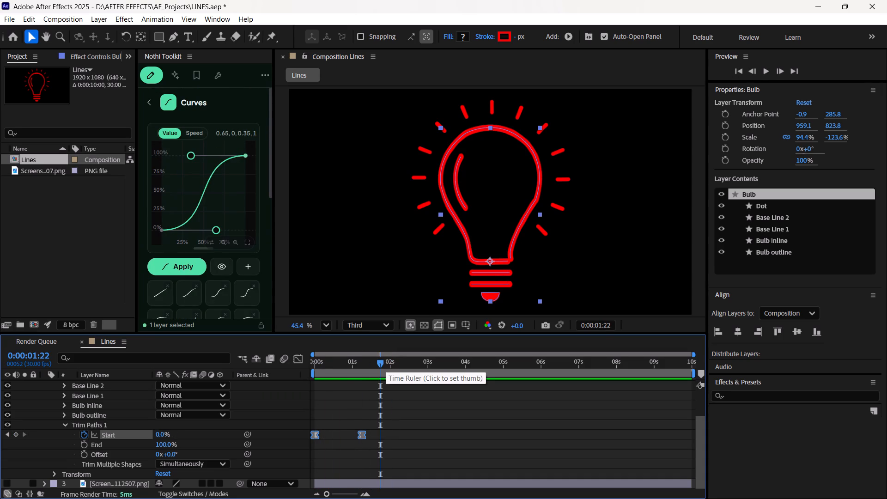
Keyframe the Bulb layer's transform Opacity at 0:00:00:00 and set it to 0%.
left_click_drag(379, 361, 314, 379)
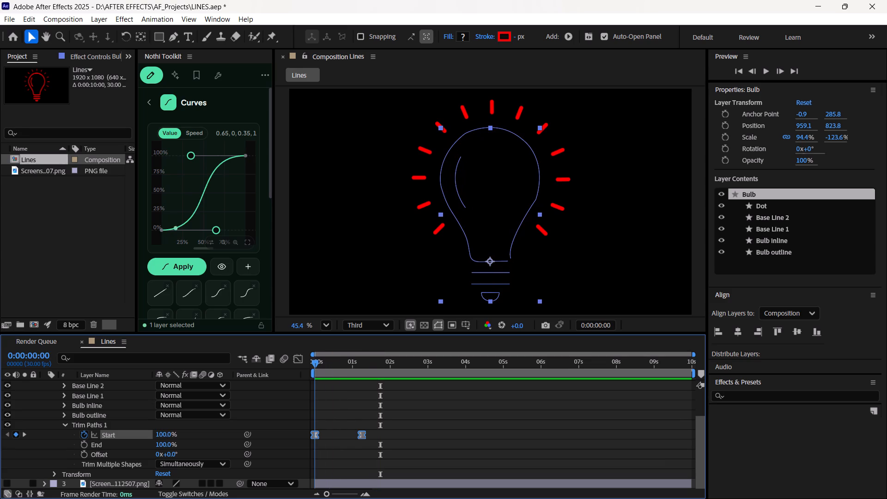
left_click_drag(314, 379, 312, 379)
left_click_drag(316, 362, 301, 373)
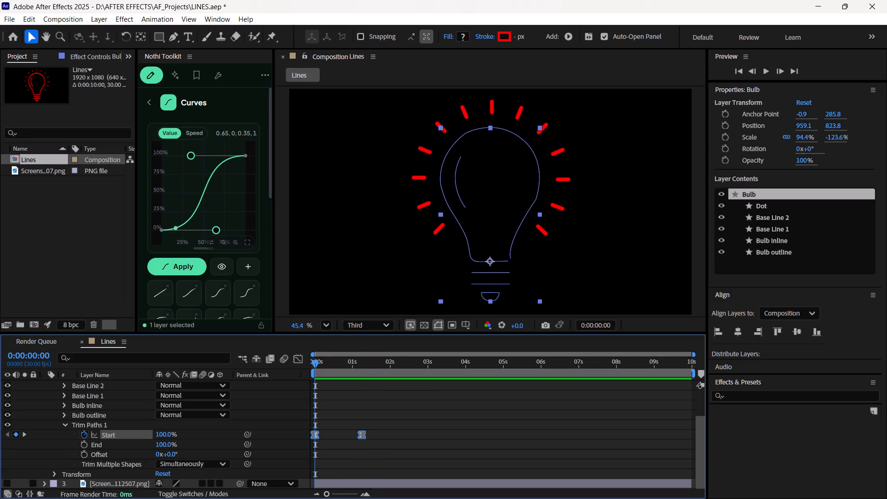
left_click_drag(301, 373, 277, 380)
scroll(208, 432, "down", 2)
left_click(55, 474)
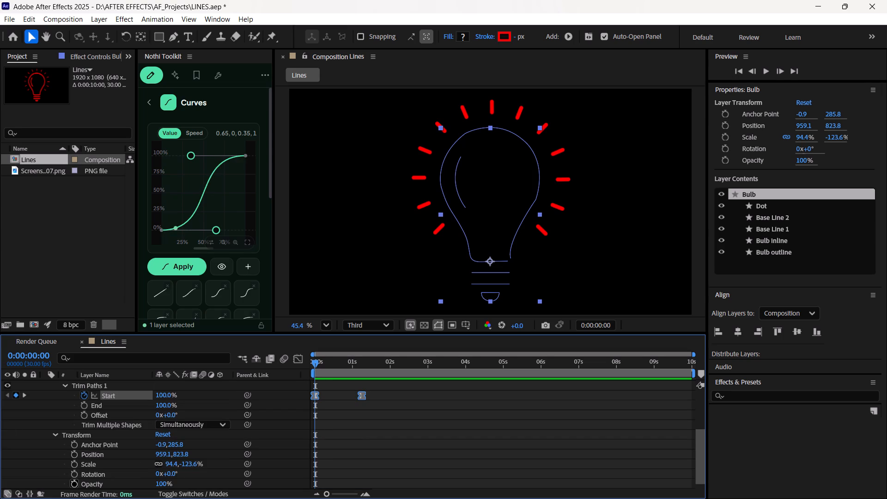
left_click(73, 483)
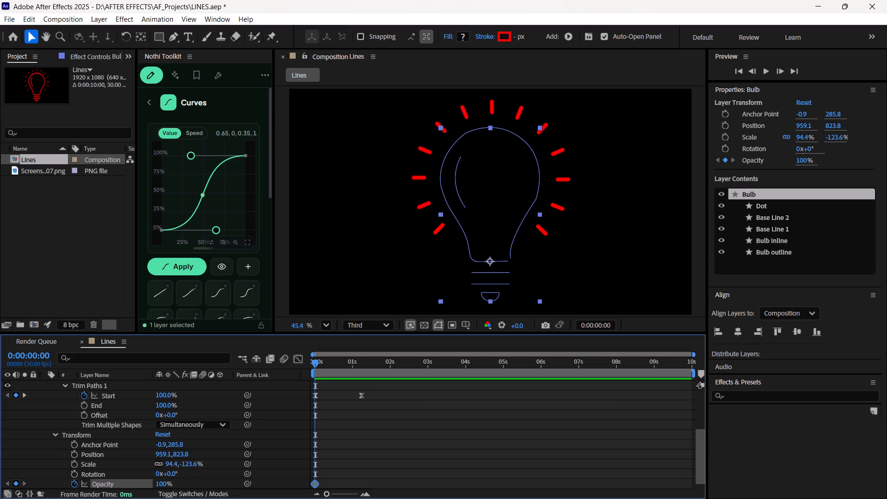
left_click(24, 393)
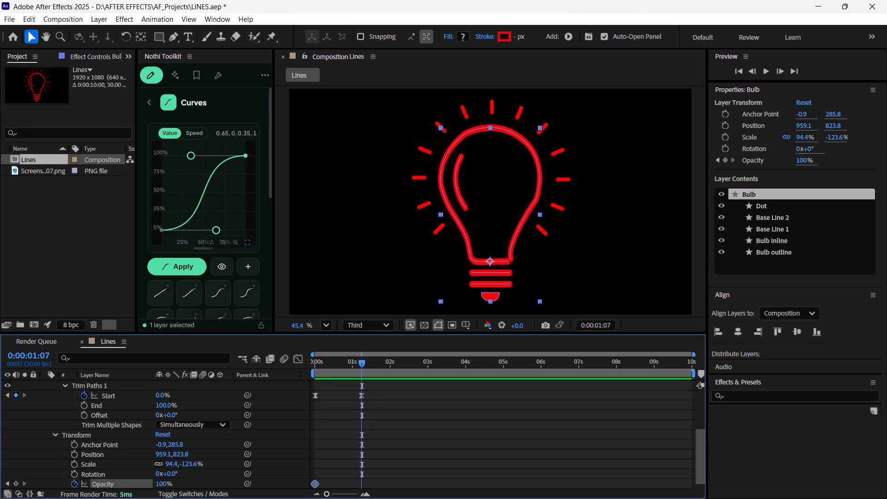
left_click(6, 394)
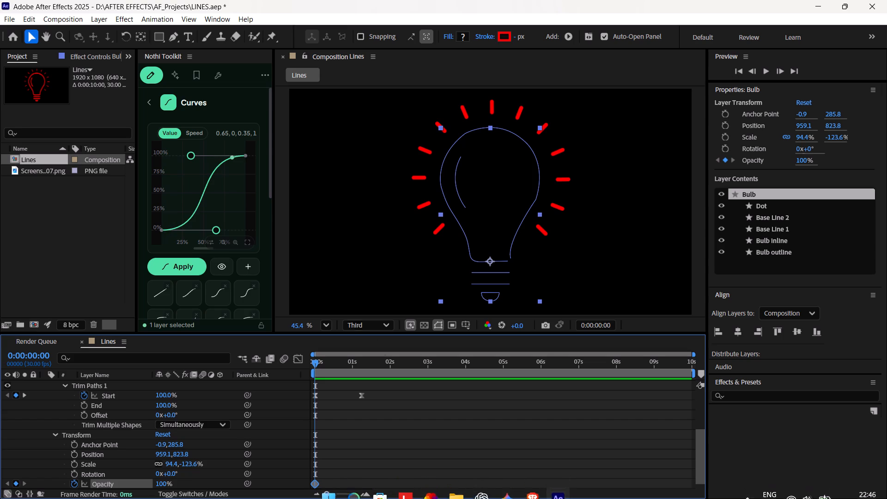
left_click_drag(165, 484, 109, 490)
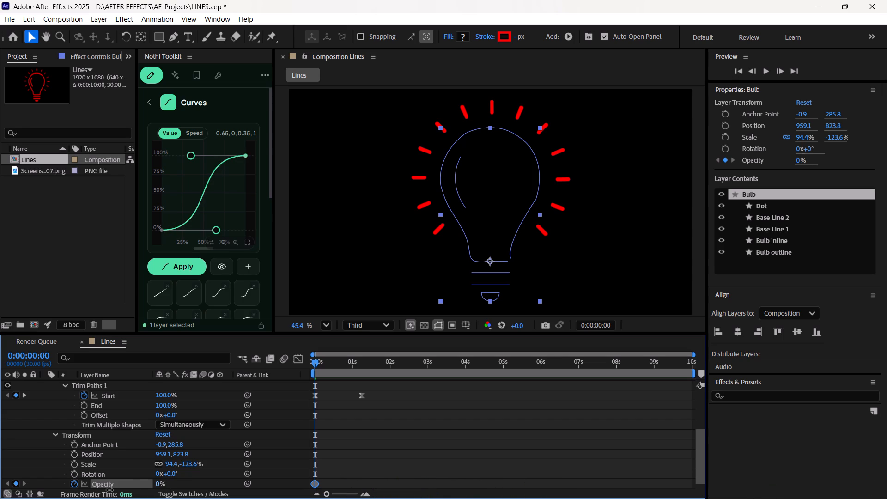
left_click_drag(109, 490, 97, 490)
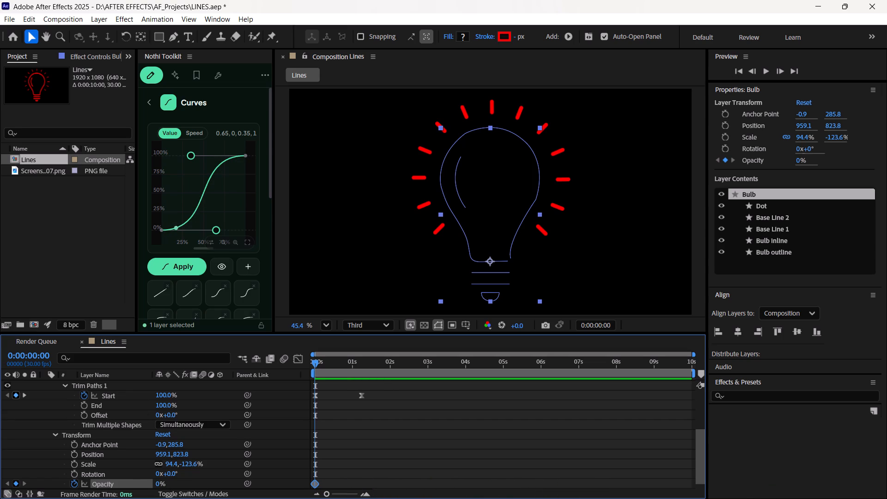
At 0:00:01:07, set the Bulb layer's Opacity to 100% to keyframe the end of the fade-in.
left_click(22, 394)
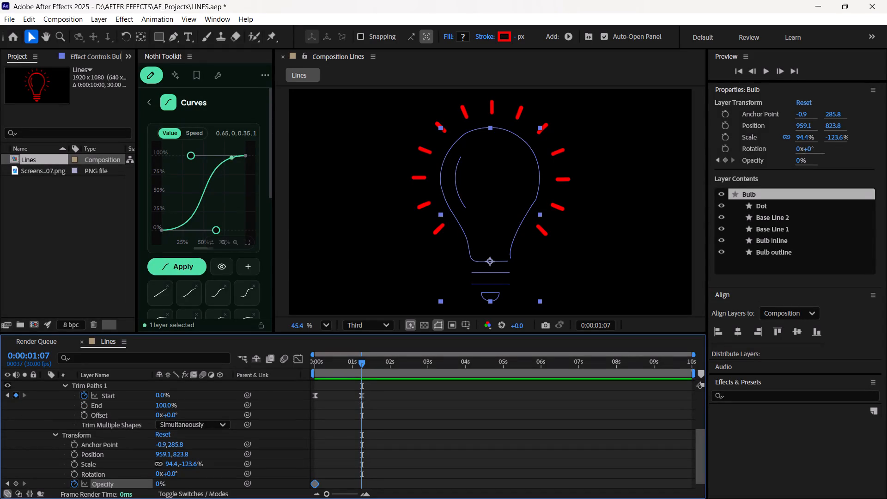
left_click_drag(159, 481, 172, 483)
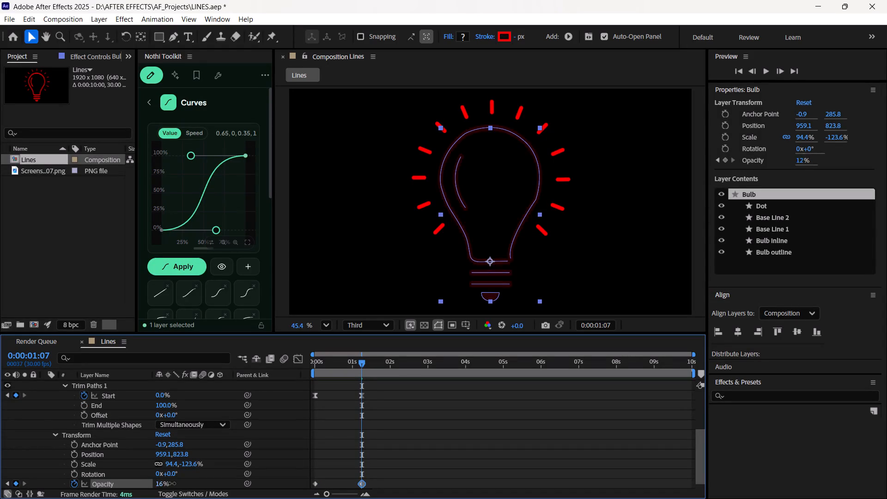
left_click_drag(172, 483, 226, 482)
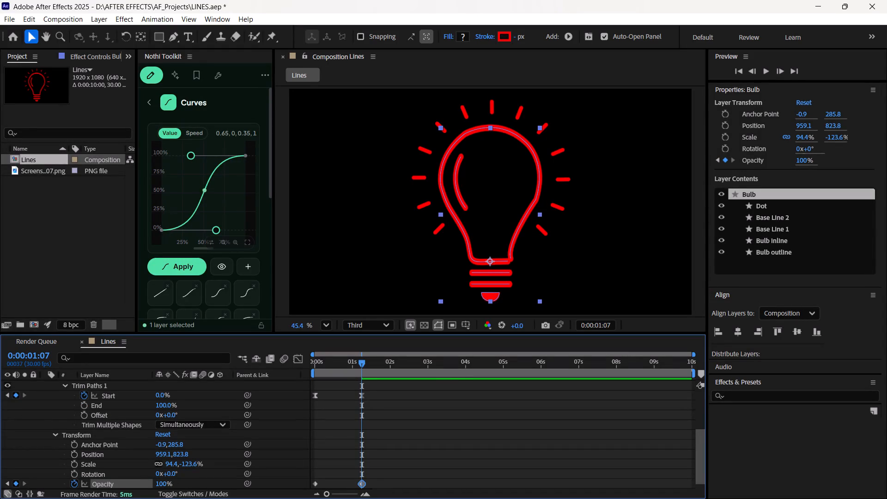
Select both Opacity keyframes on the Bulb layer and apply the Smooth curve preset (0.65, 0, 0.35, 1) from Nothi Toolkit.
scroll(371, 450, "down", 1)
left_click_drag(380, 471, 379, 473)
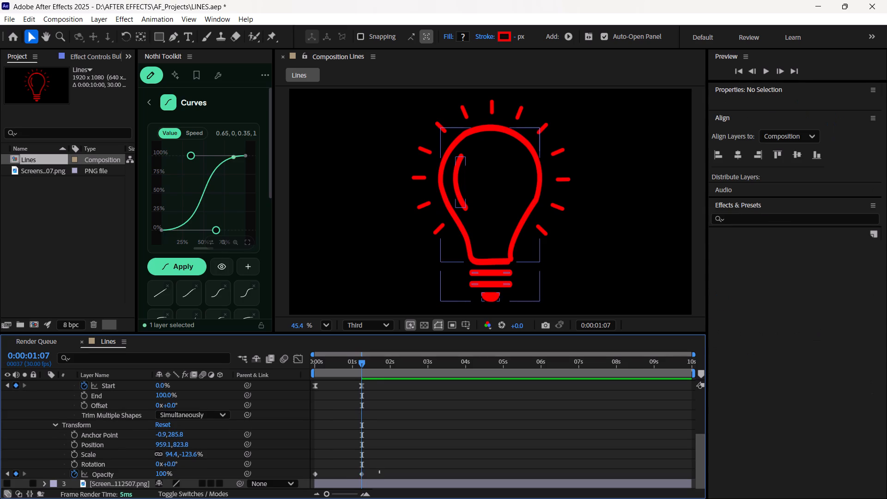
left_click_drag(379, 473, 313, 479)
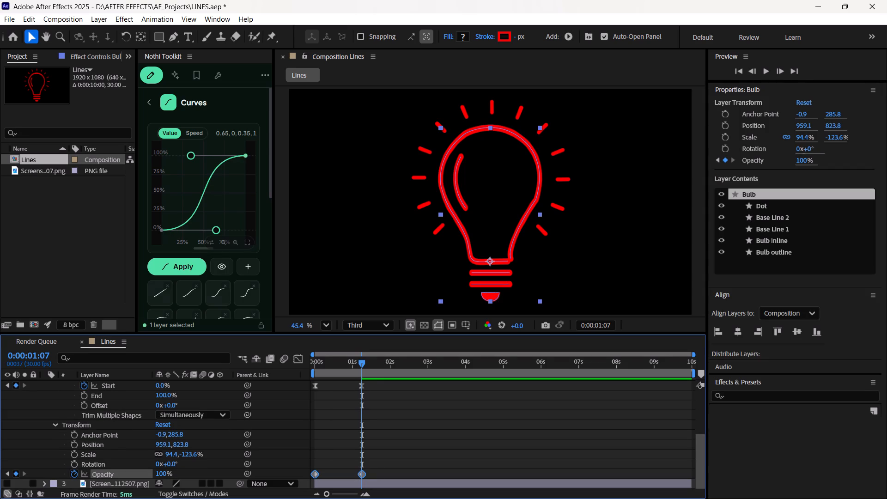
left_click(212, 295)
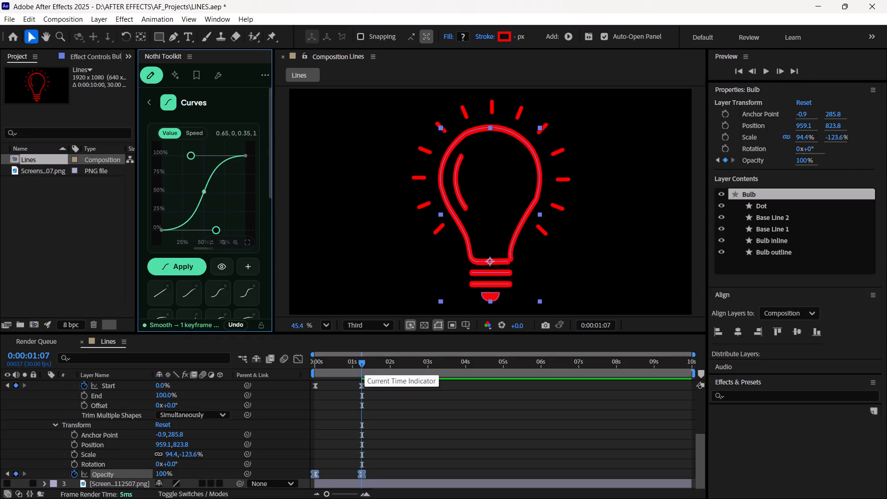
Replay the bulb's draw-on from the first frame several times to judge the eased fade-in together with the stroke animation.
left_click_drag(358, 364, 229, 401)
key("space")
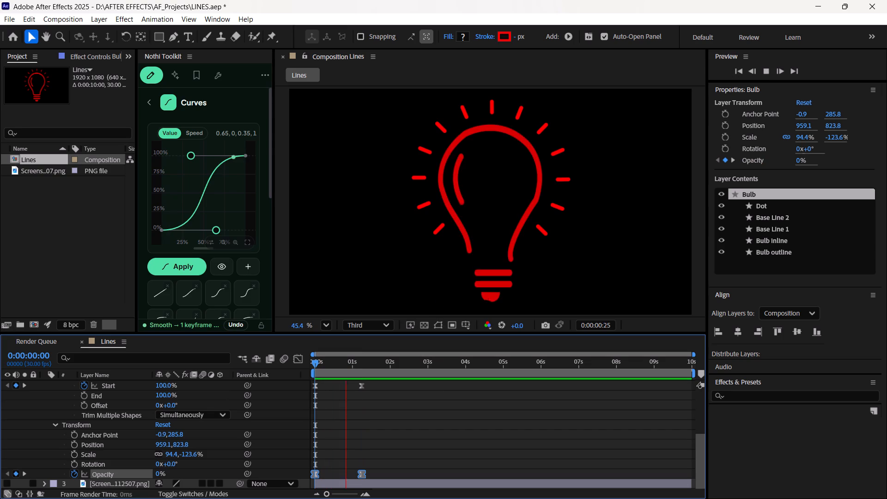
key("space")
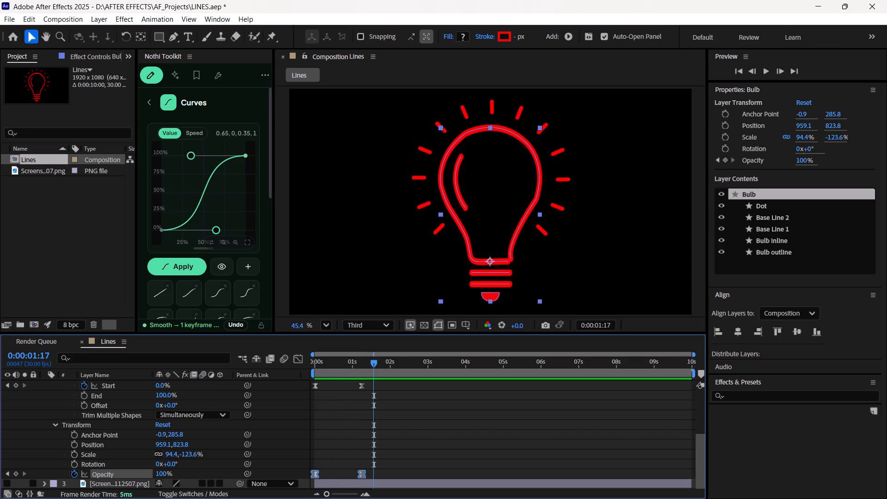
left_click_drag(372, 363, 298, 383)
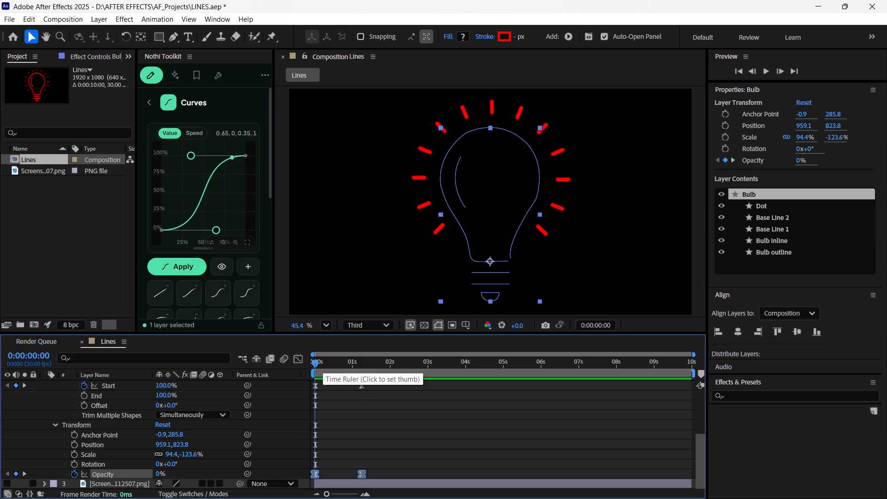
key("space")
key("space")
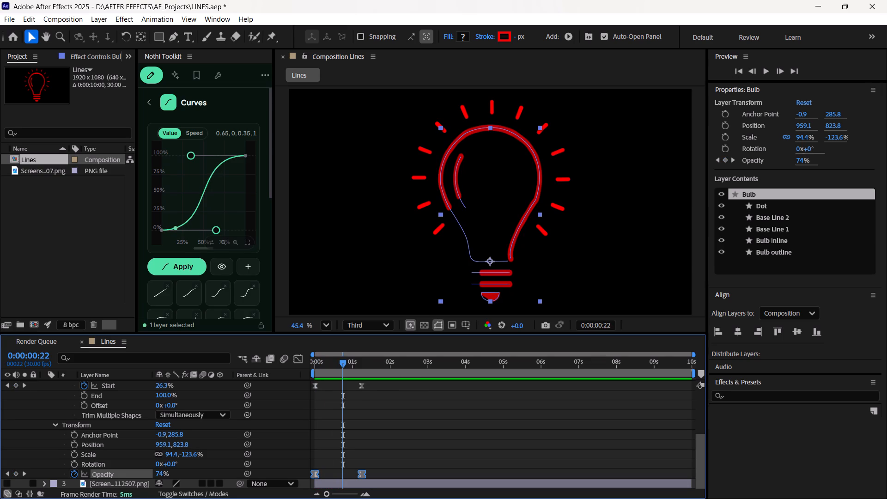
left_click_drag(342, 365, 283, 374)
key("space")
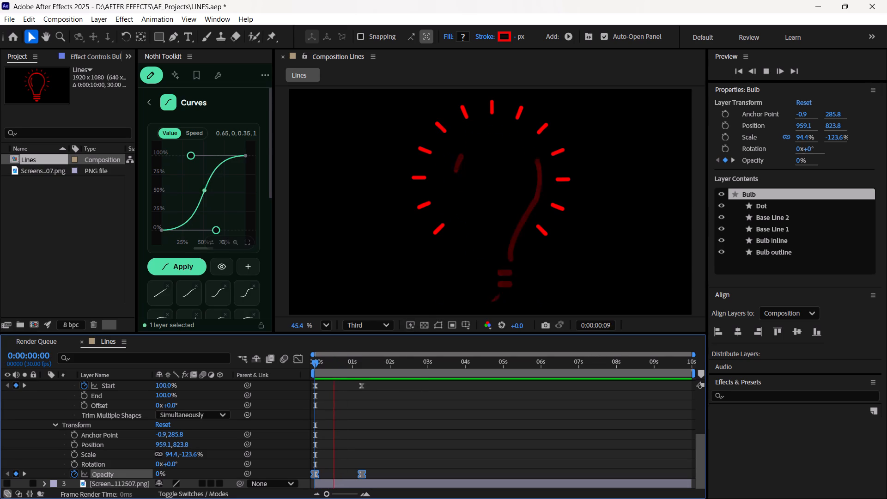
key("space")
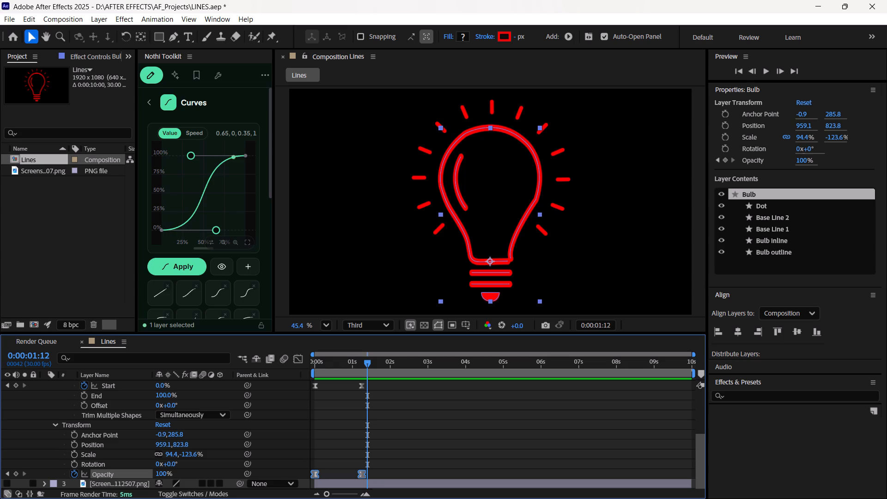
left_click_drag(367, 362, 279, 386)
key("space")
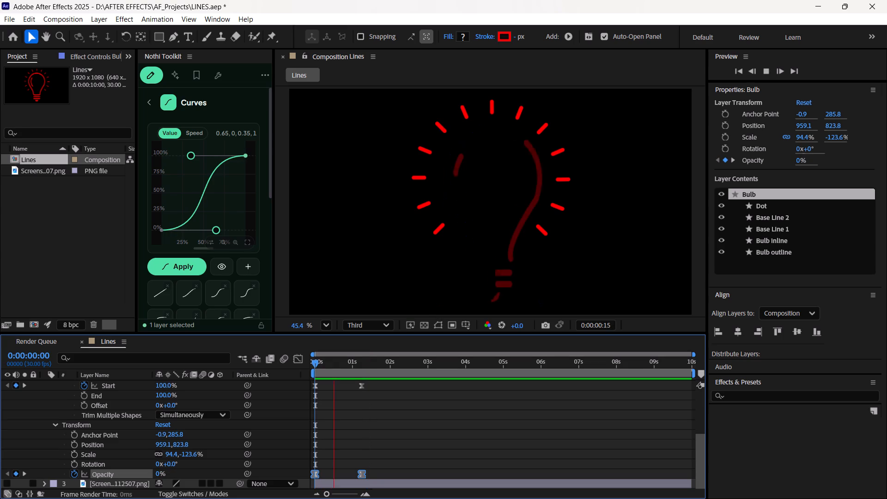
key("space")
left_click_drag(371, 361, 280, 385)
key("space")
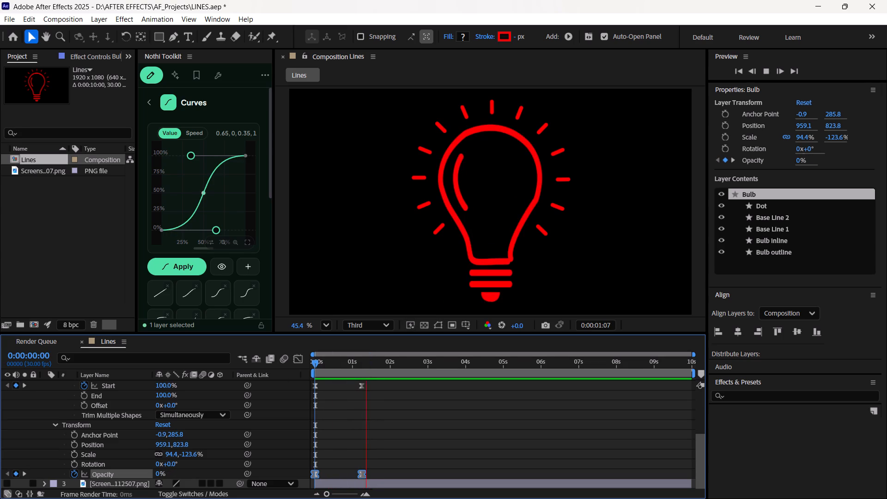
key("space")
left_click_drag(376, 361, 294, 378)
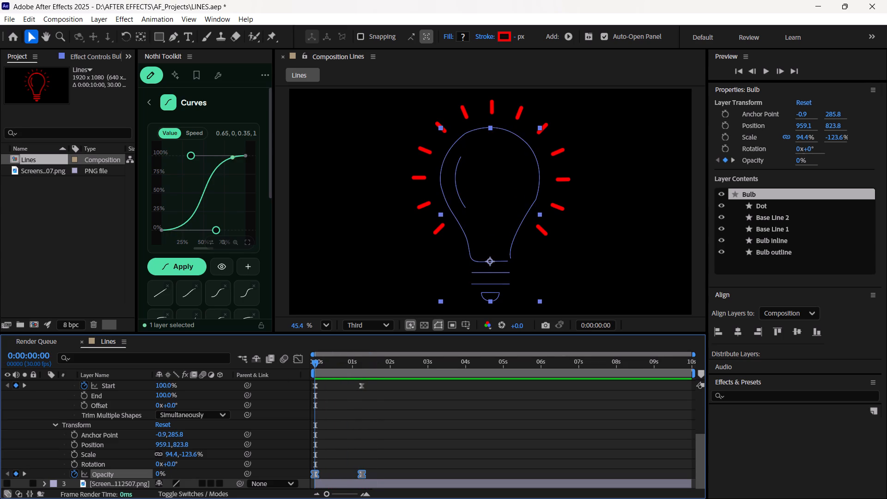
key("space")
key("space")
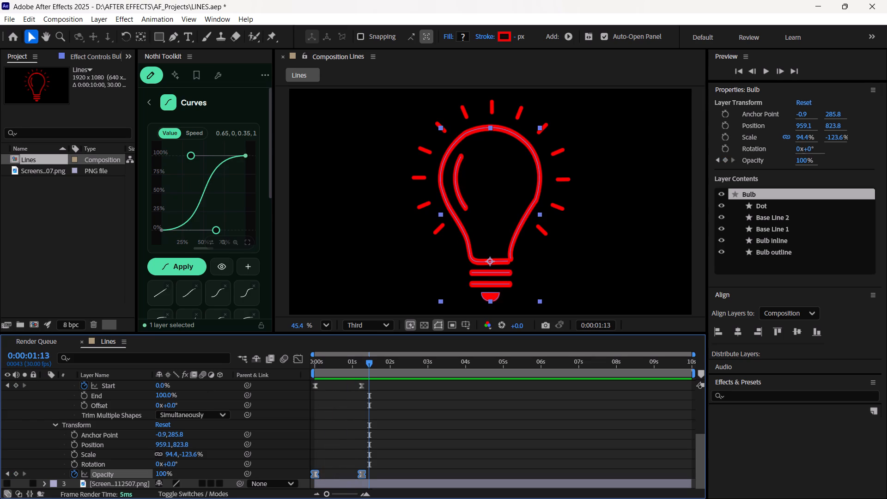
left_click_drag(370, 362, 338, 377)
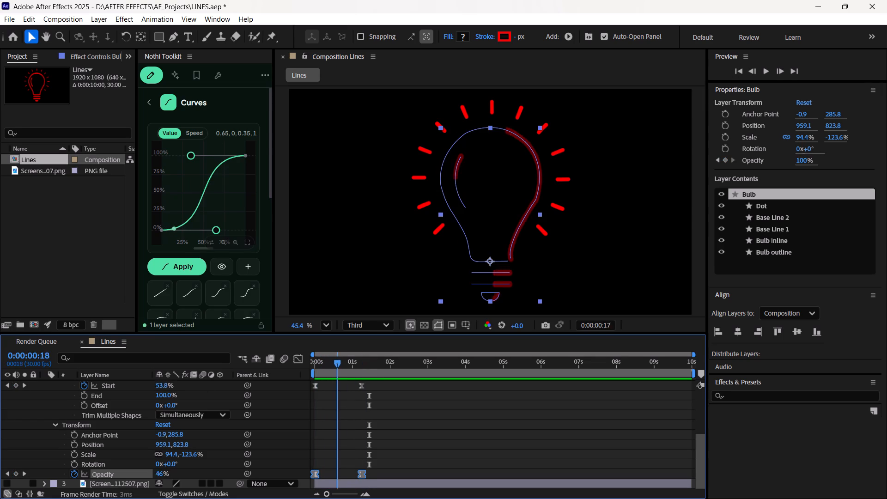
left_click_drag(338, 377, 246, 394)
key("space")
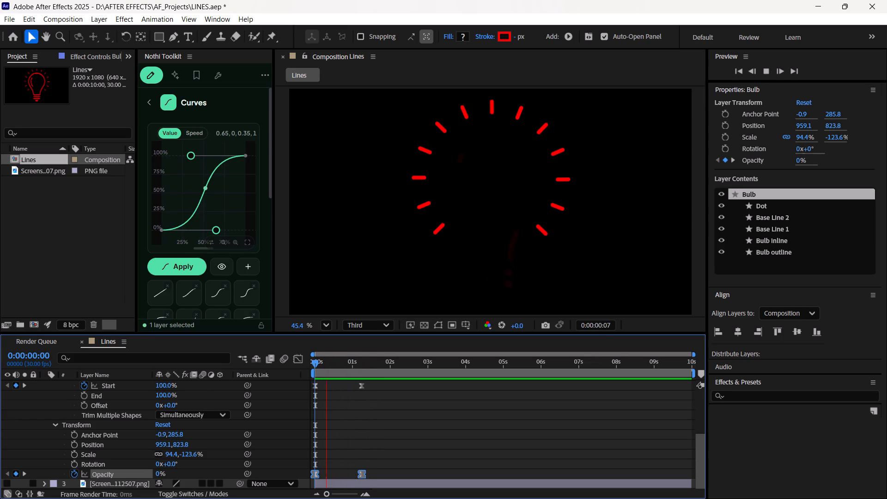
key("space")
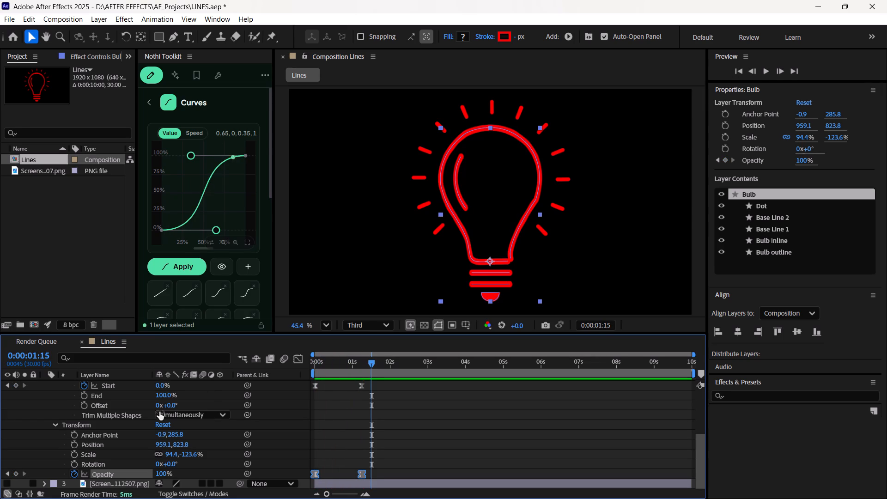
left_click_drag(371, 362, 367, 363)
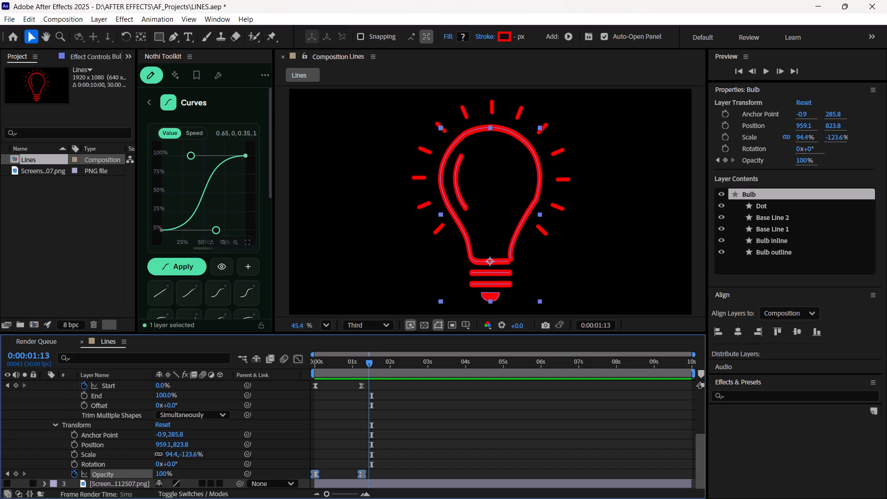
left_click_drag(367, 363, 271, 385)
Keyframe the Bulb layer's Trim Paths End at 0:00:02:07 and set it to 0%.
left_click(25, 475)
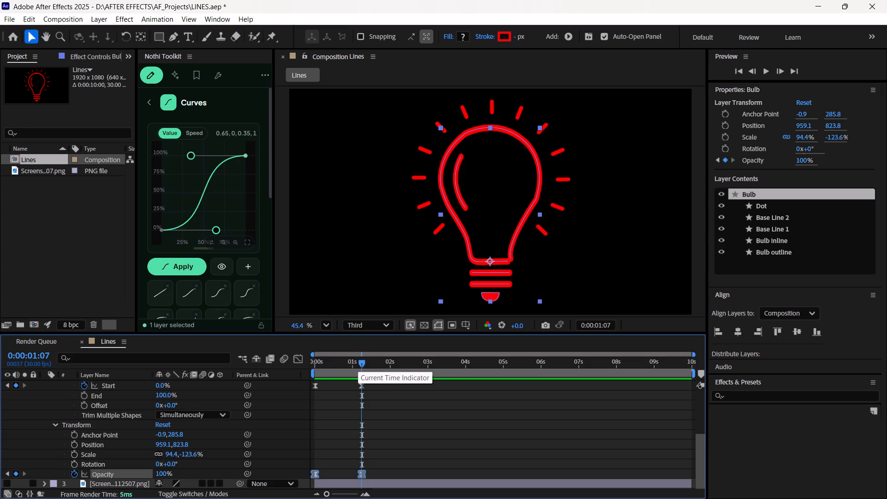
left_click_drag(361, 360, 372, 362)
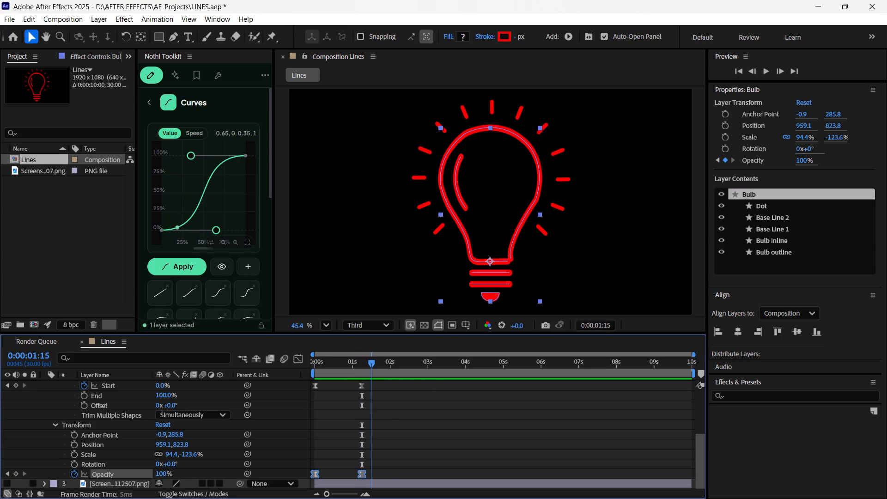
left_click_drag(372, 362, 408, 365)
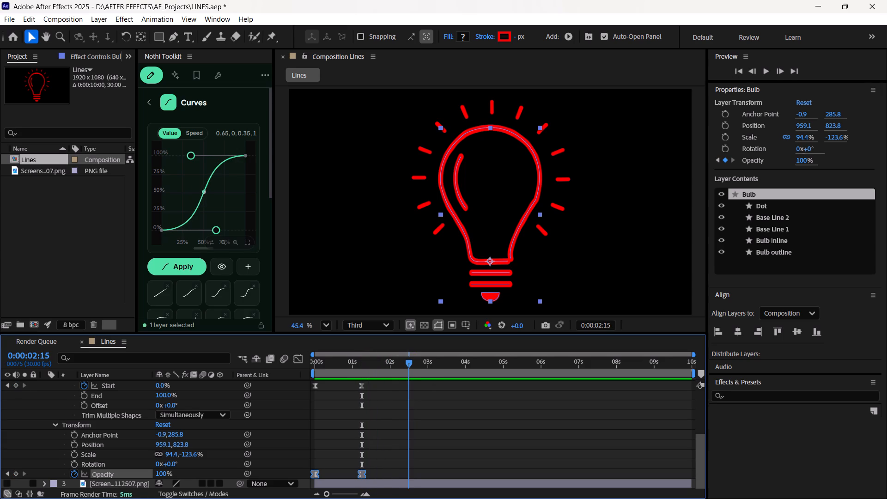
left_click_drag(408, 365, 398, 363)
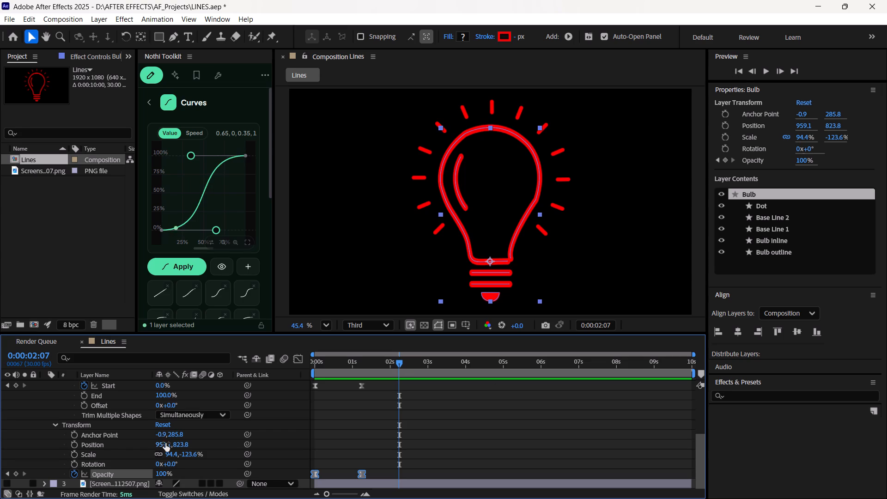
scroll(170, 444, "up", 5)
scroll(170, 444, "down", 2)
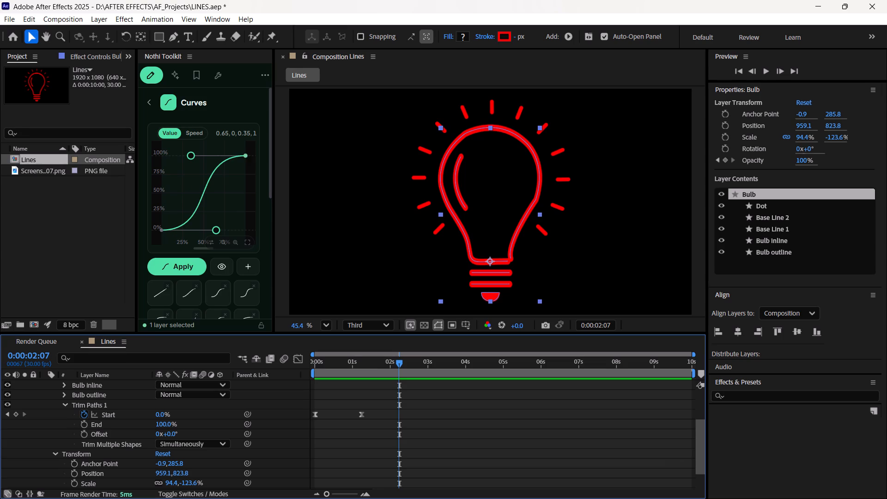
left_click(83, 425)
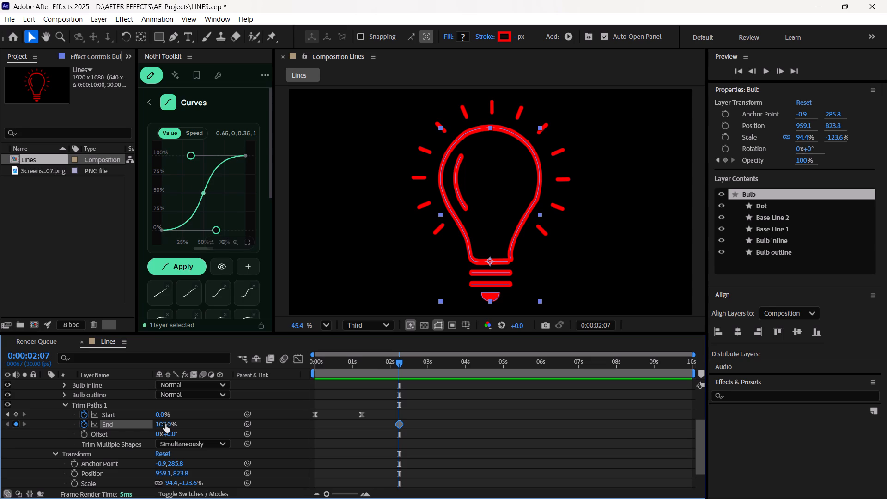
left_click_drag(165, 424, 165, 424)
left_click_drag(165, 424, 135, 438)
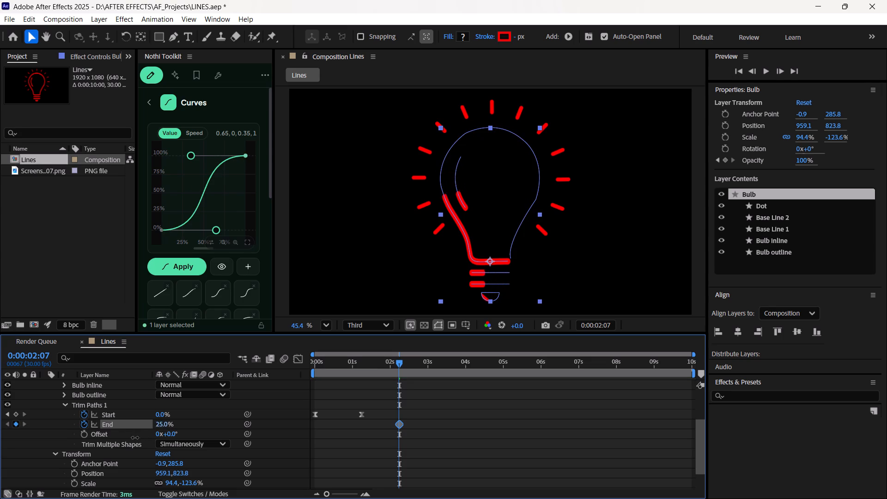
left_click_drag(135, 438, 119, 442)
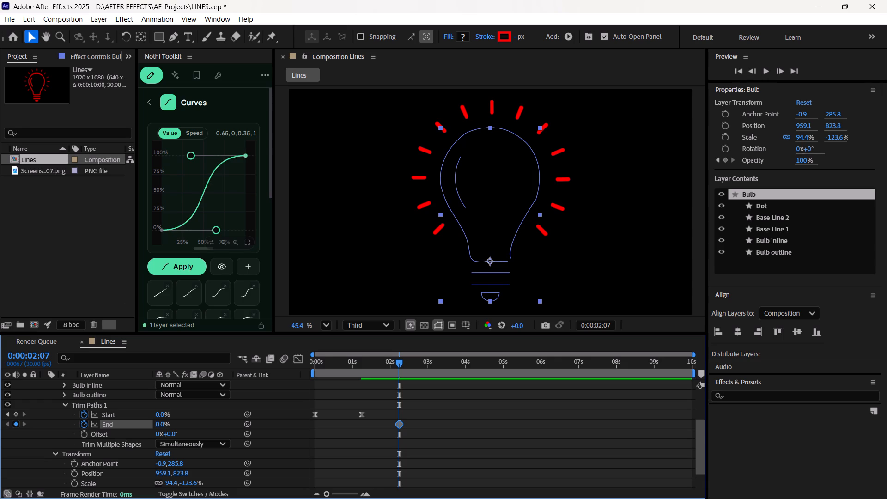
Scrub and play back the bulb animation from the first frame to check how the End keyframe affects the draw-on.
scroll(119, 447, "down", 1)
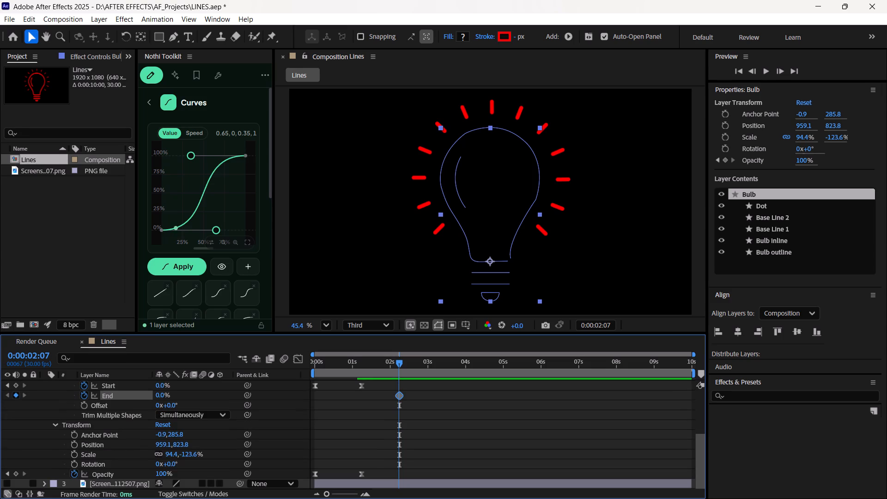
scroll(119, 447, "up", 2)
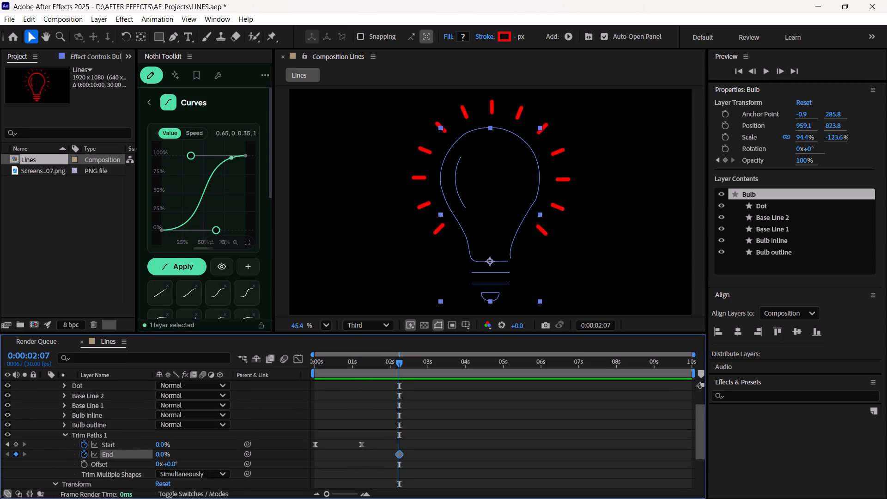
left_click_drag(400, 362, 336, 384)
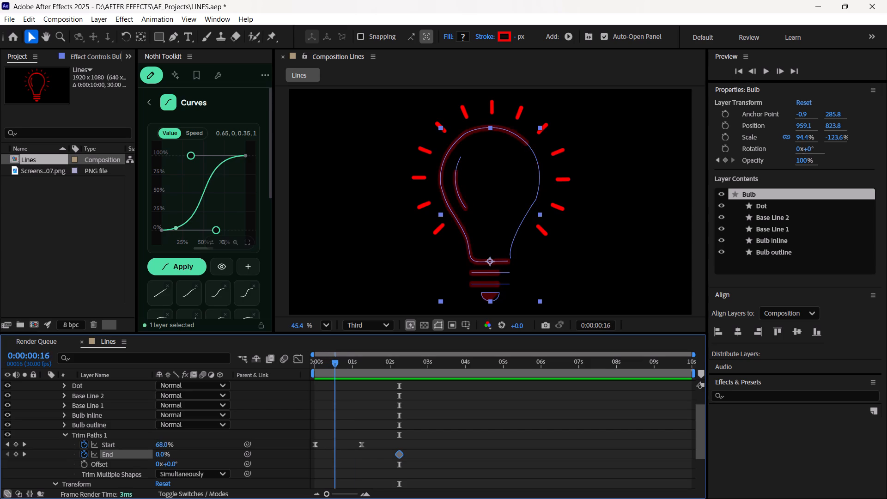
left_click_drag(336, 384, 318, 389)
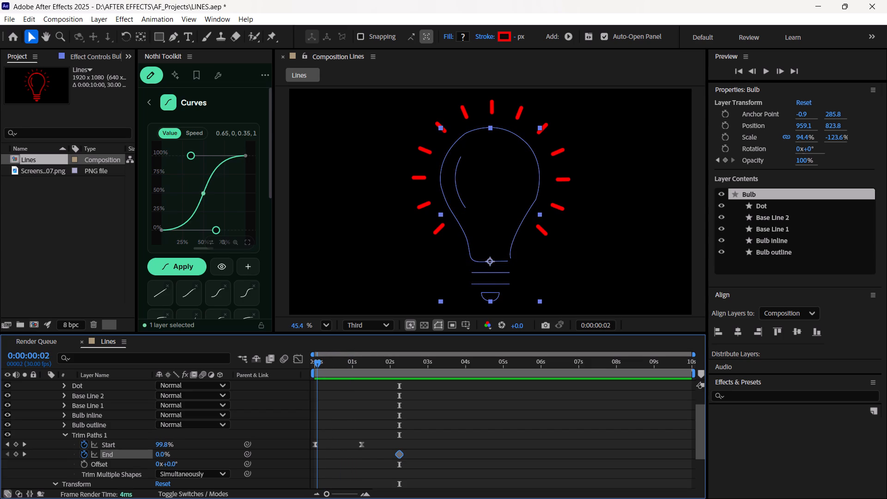
left_click_drag(318, 389, 309, 390)
key("space")
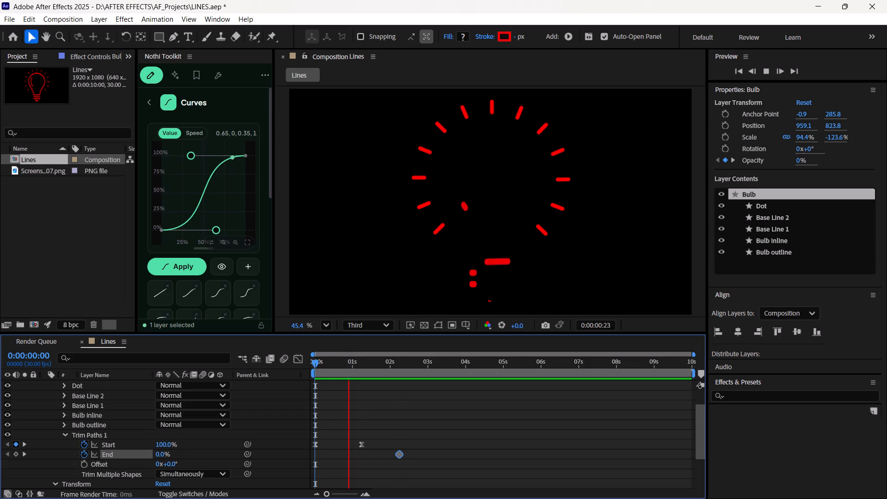
key("space")
left_click(358, 362)
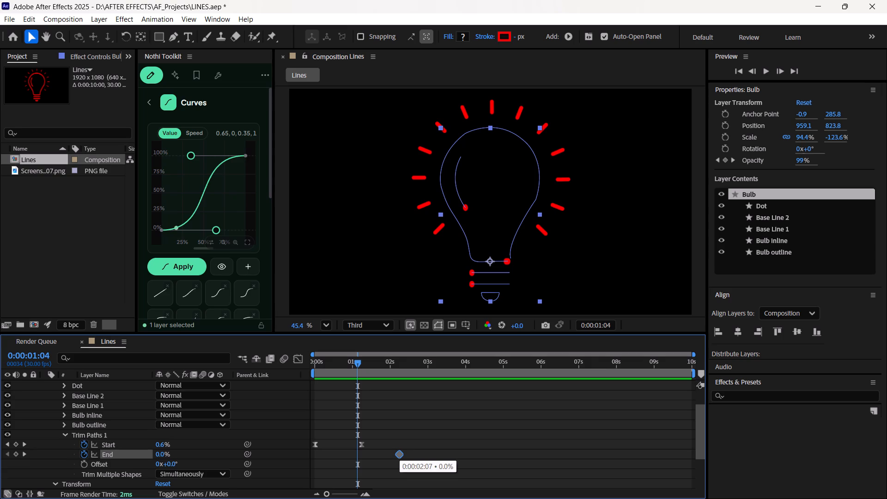
Undo the 0% value and the keyframe on the Bulb layer's Trim Paths End.
key("ctrl+z")
key("ctrl+z")
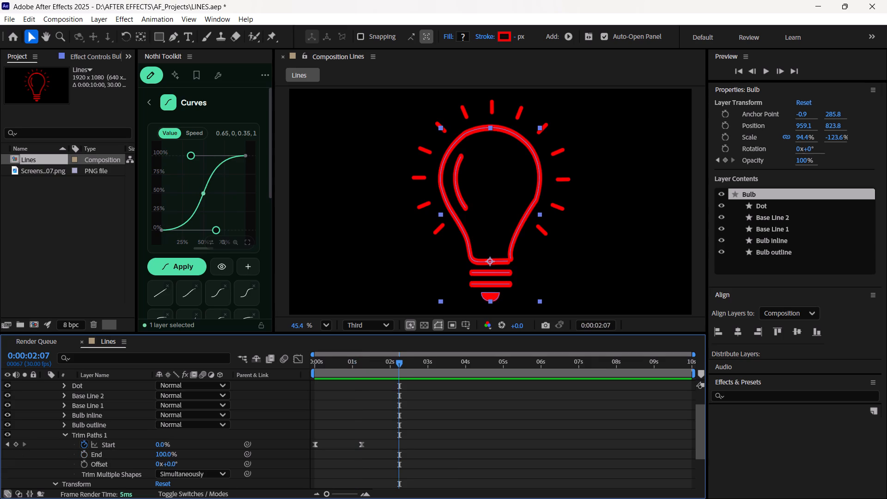
Play back and scrub the bulb's draw-on from the first frame to check where the strokes finish drawing.
left_click_drag(399, 363, 281, 384)
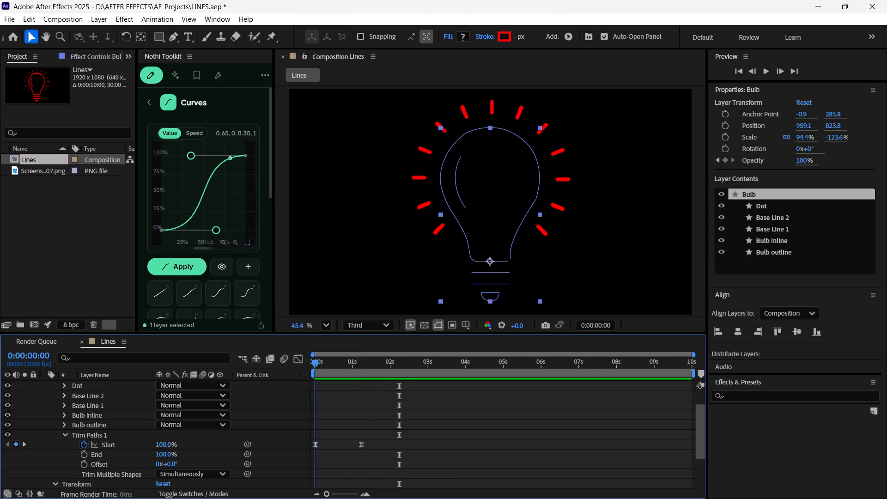
left_click_drag(281, 384, 308, 386)
key("space")
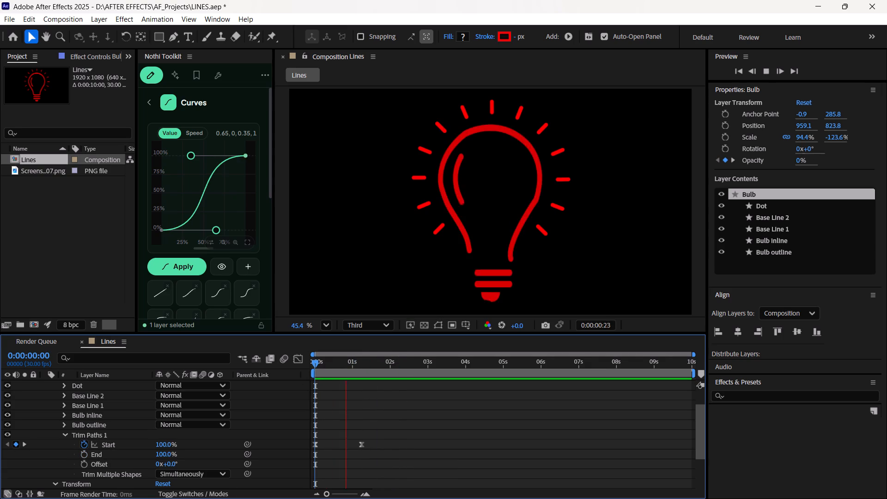
key("space")
key("space")
key("space")
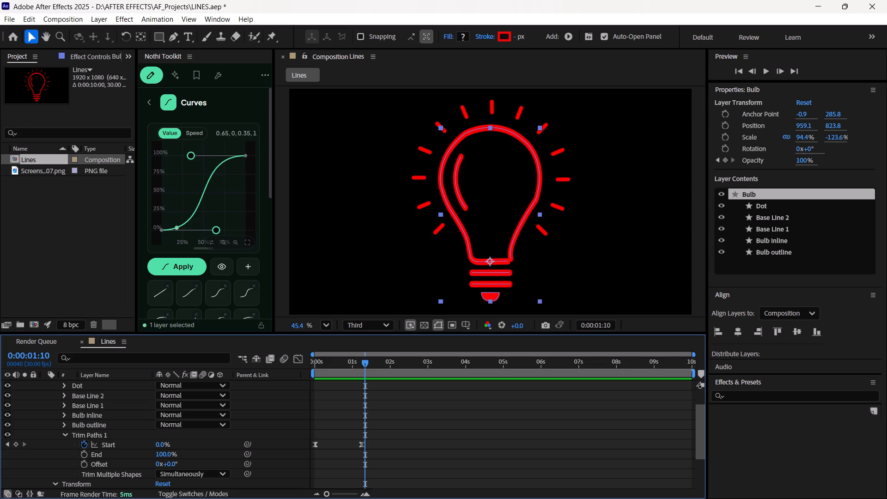
left_click_drag(365, 361, 337, 372)
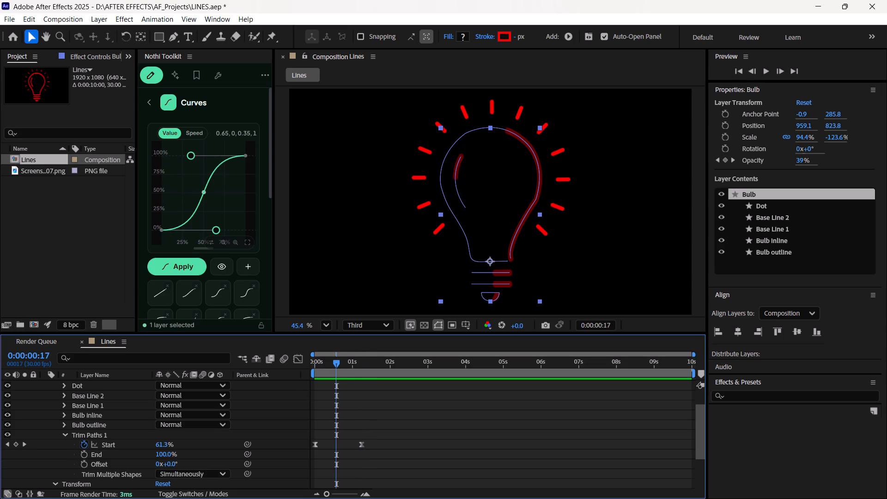
Keyframe the Bulb layer's Trim Paths End at 100% at 0:00:01:07, in line with the second Start keyframe.
left_click(25, 445)
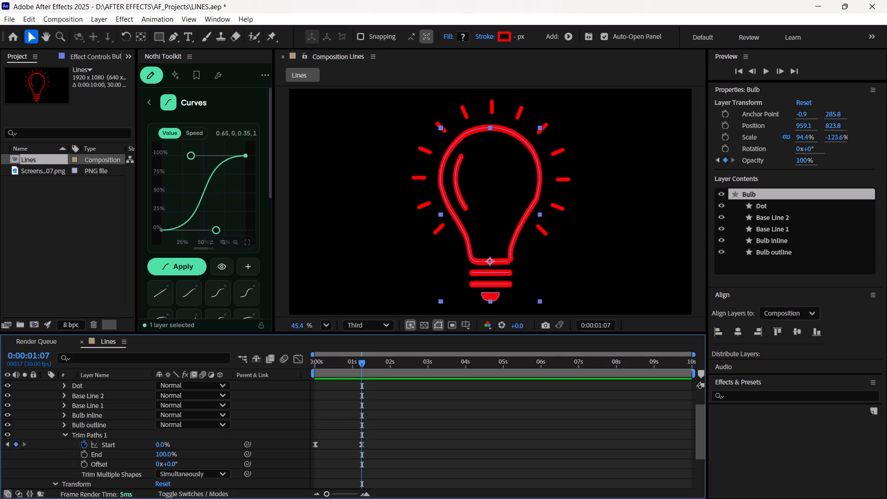
left_click(85, 455)
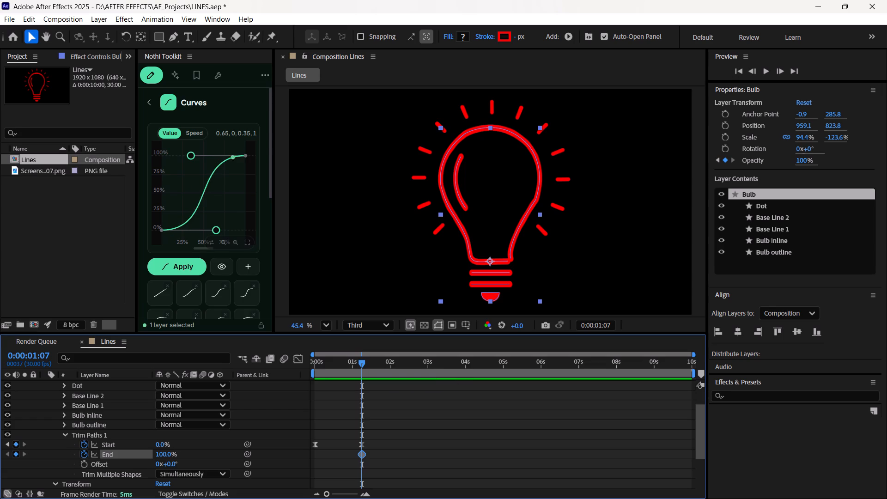
Add a second Trim Paths End keyframe on the Bulb layer at 0:00:02:07.
left_click_drag(362, 362, 412, 365)
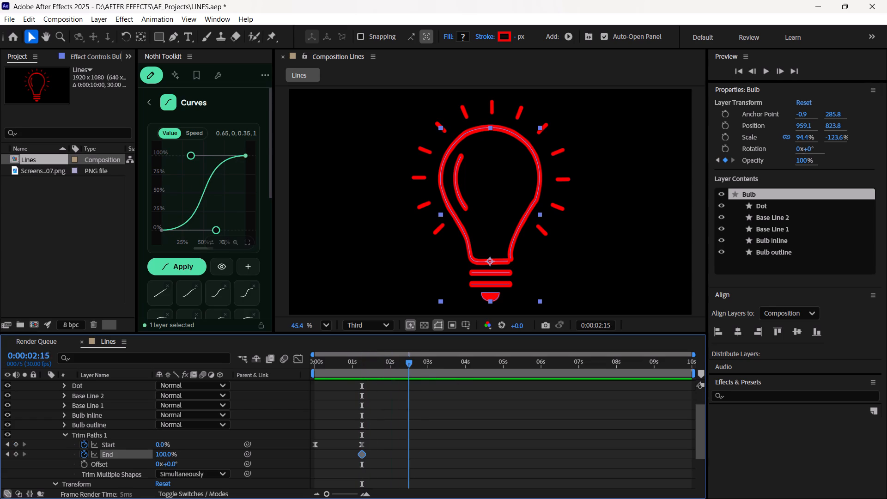
left_click_drag(412, 365, 402, 372)
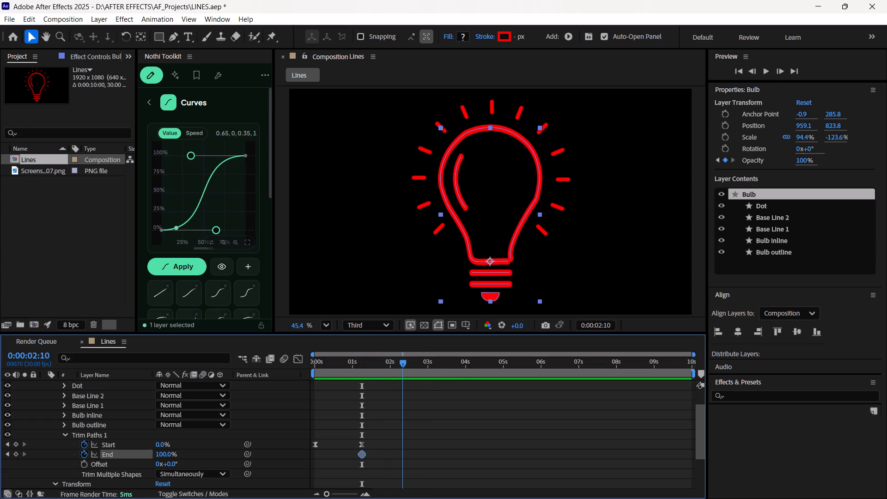
left_click_drag(402, 372, 400, 374)
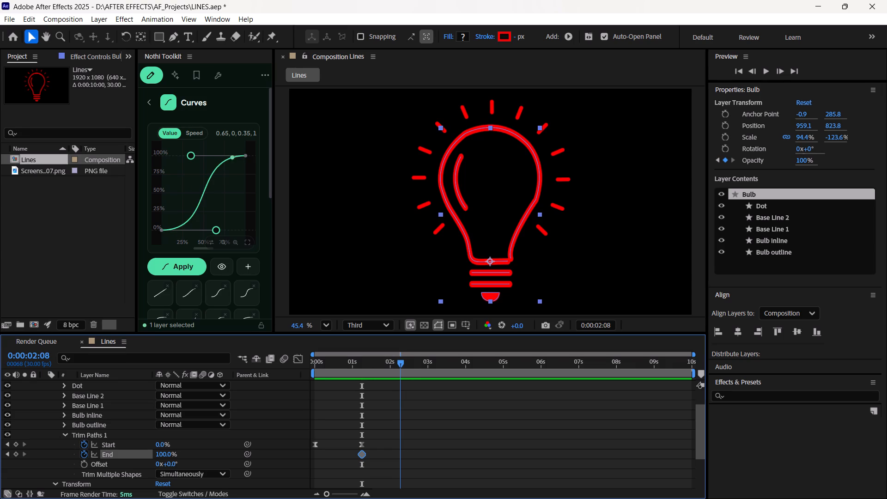
left_click_drag(400, 374, 398, 374)
key("Right")
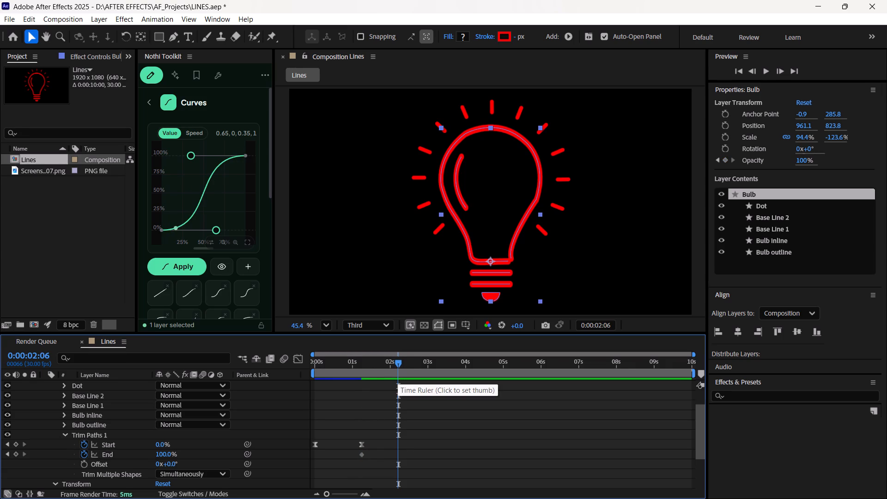
key("Right")
key("Right")
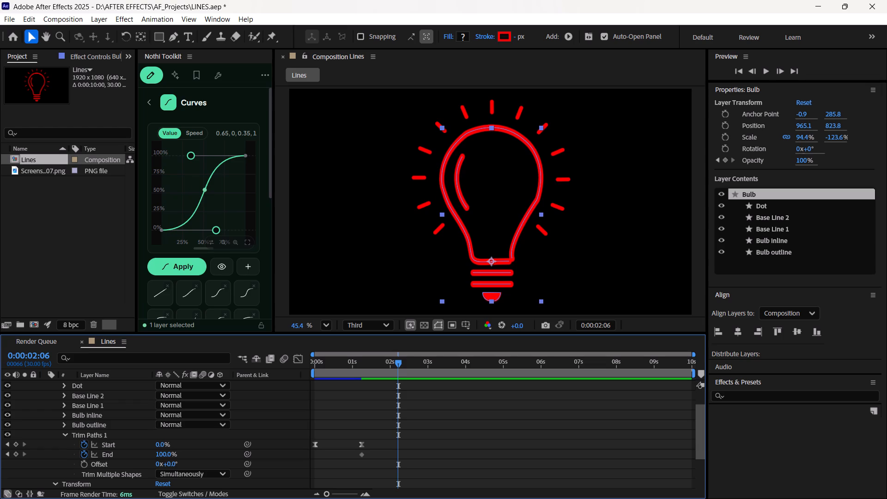
key("Right")
key("Right")
key("Right")
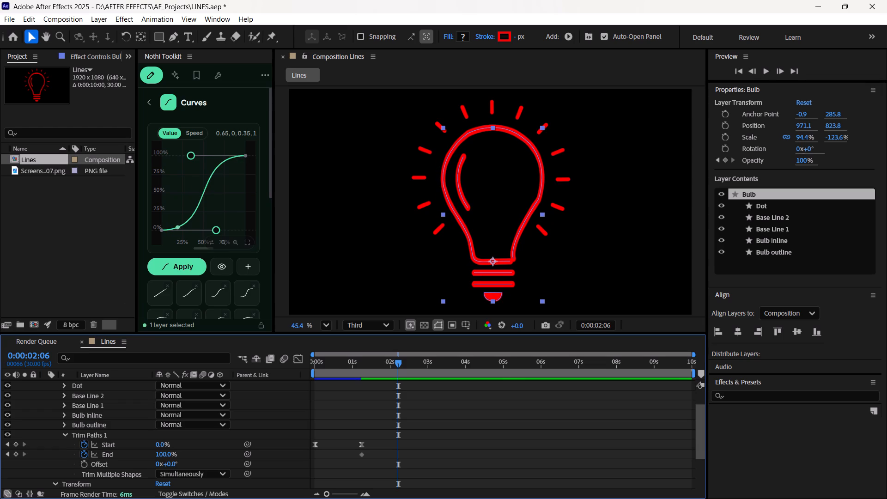
left_click(328, 493)
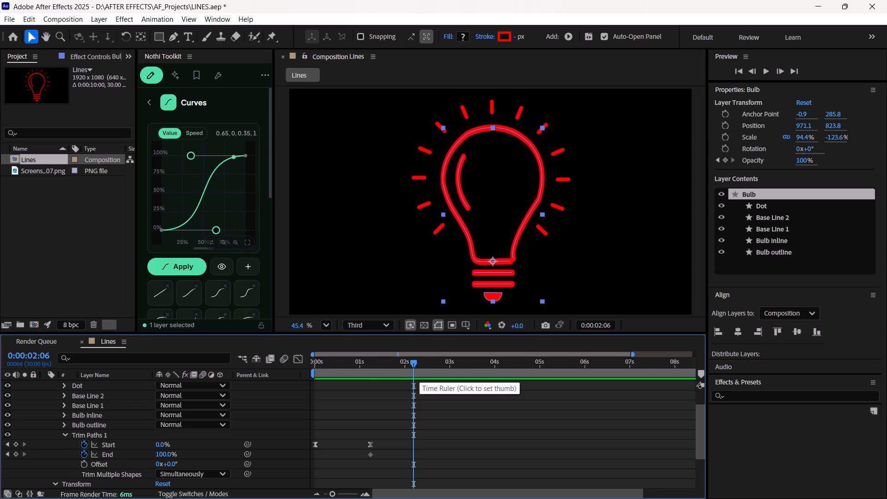
left_click(414, 361)
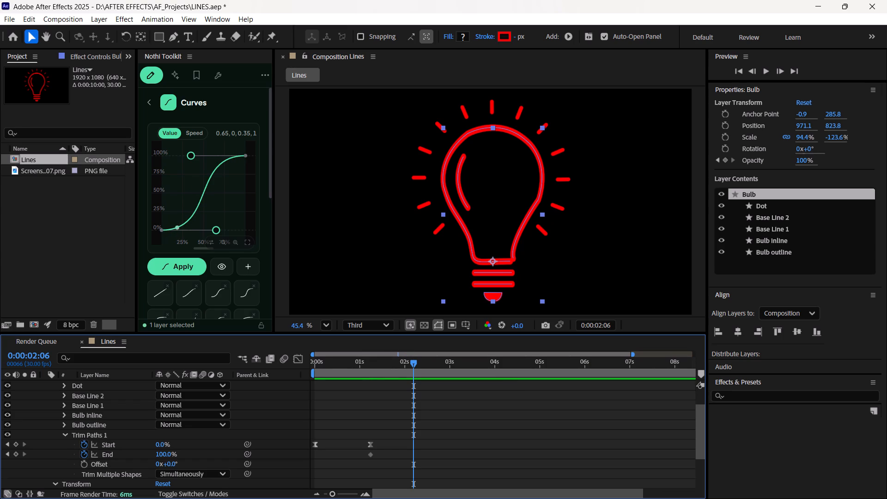
key("Right")
key("Right")
key("Right")
key("Right")
key("Right")
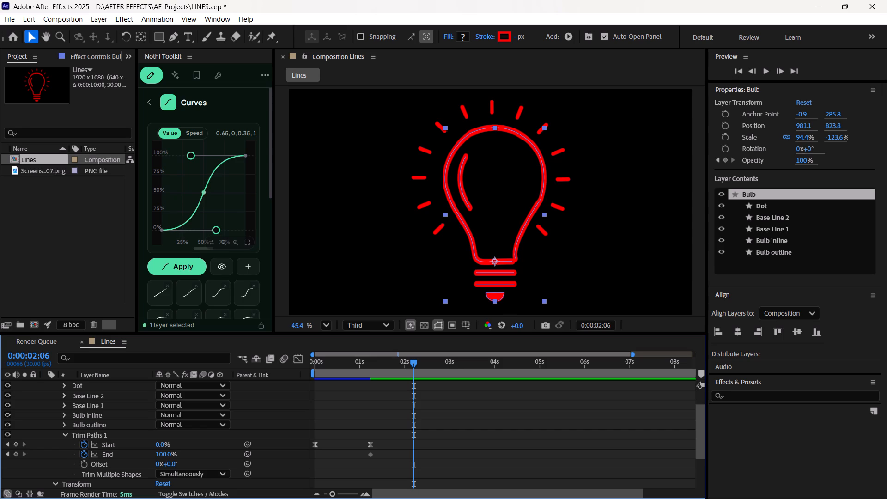
left_click(414, 362)
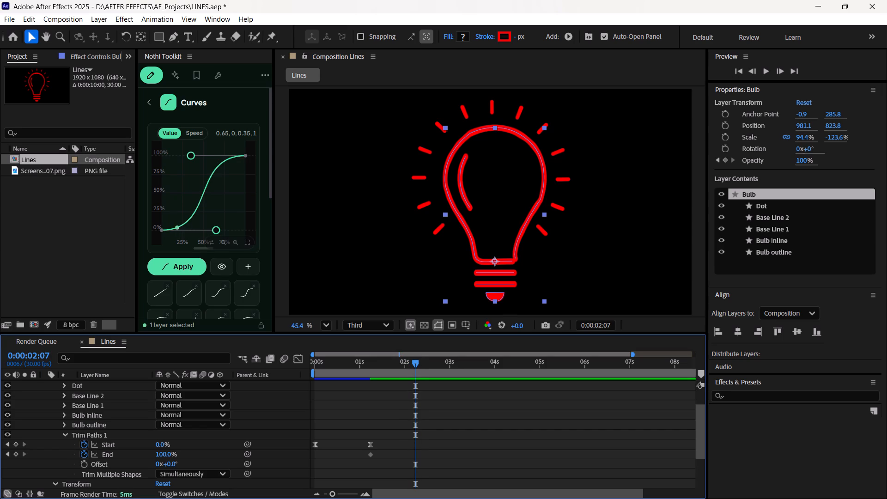
left_click(16, 455)
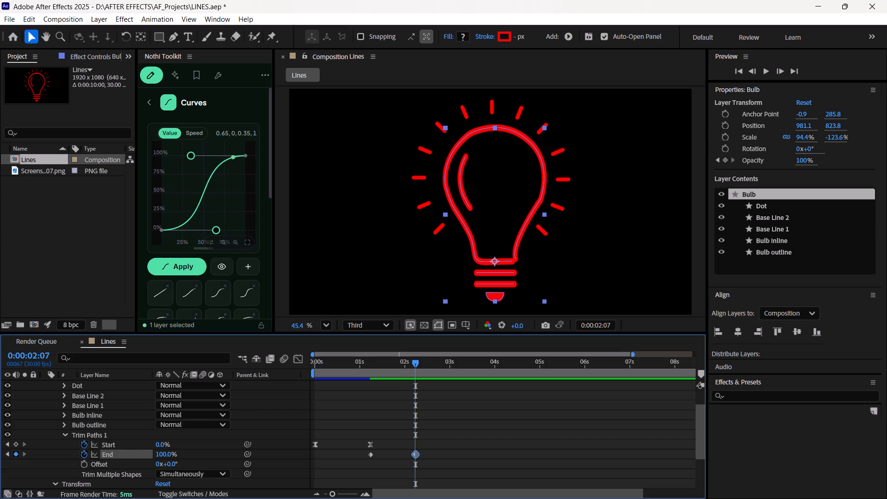
Set the Trim Paths End value at the 0:00:02:07 keyframe to 0%.
left_click_drag(416, 365, 371, 375)
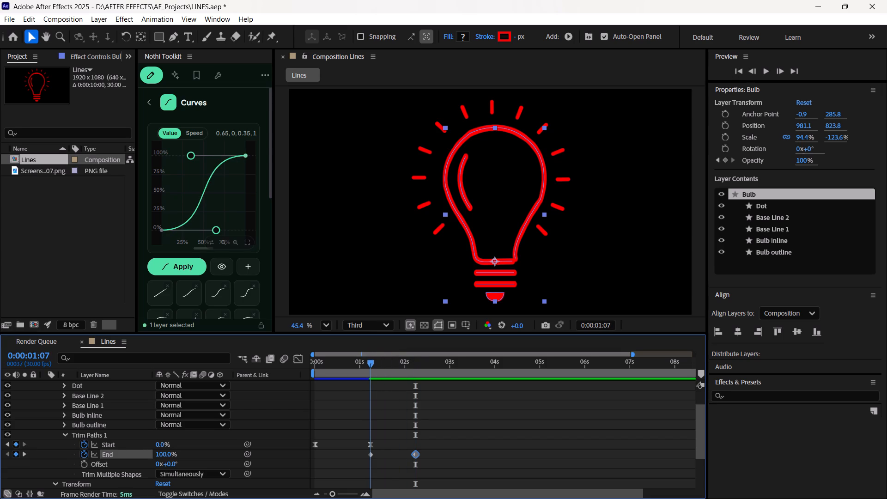
left_click_drag(371, 375, 411, 376)
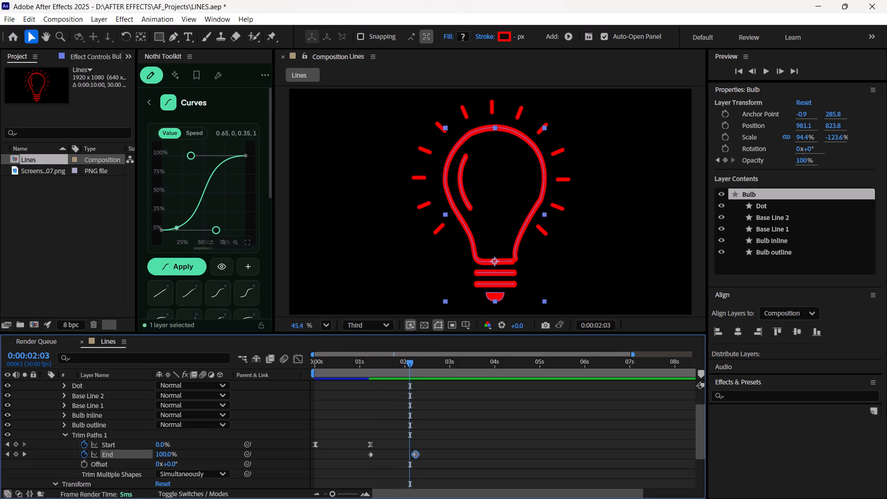
left_click(23, 454)
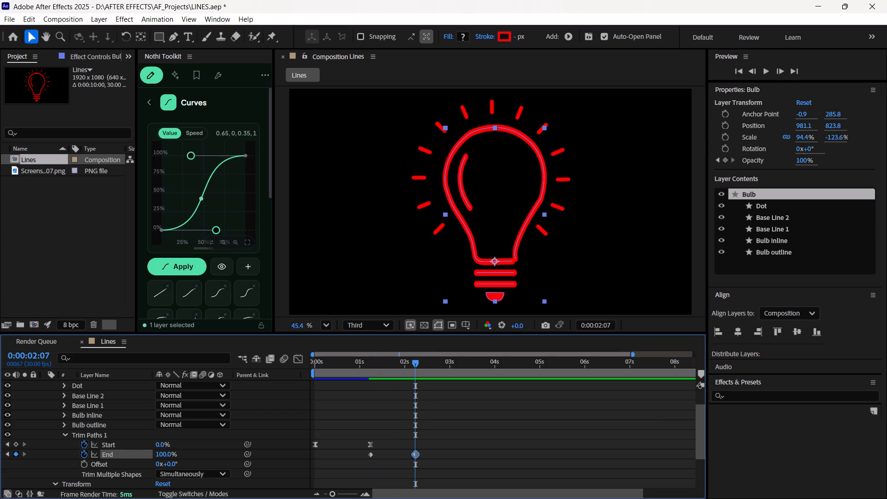
left_click_drag(167, 456, 124, 460)
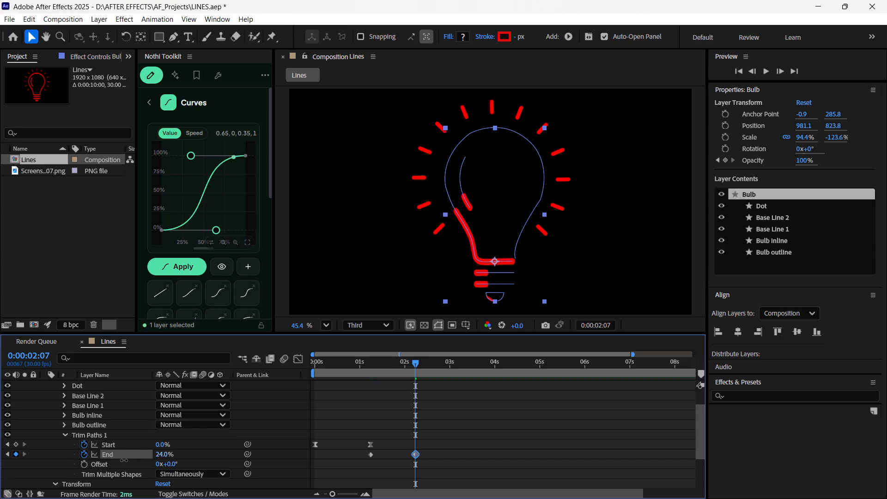
left_click_drag(124, 460, 105, 460)
Play back the bulb animation from the first frame twice to check the strokes drawing on and off.
left_click_drag(413, 365, 288, 387)
key("space")
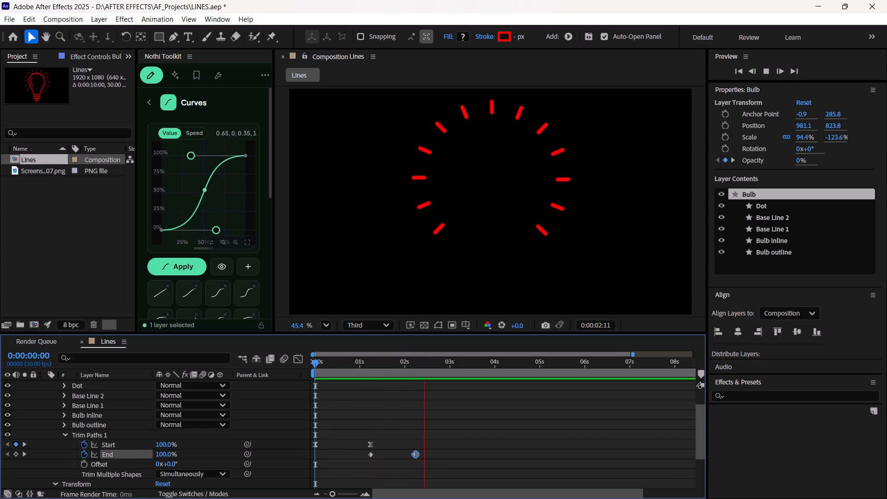
key("space")
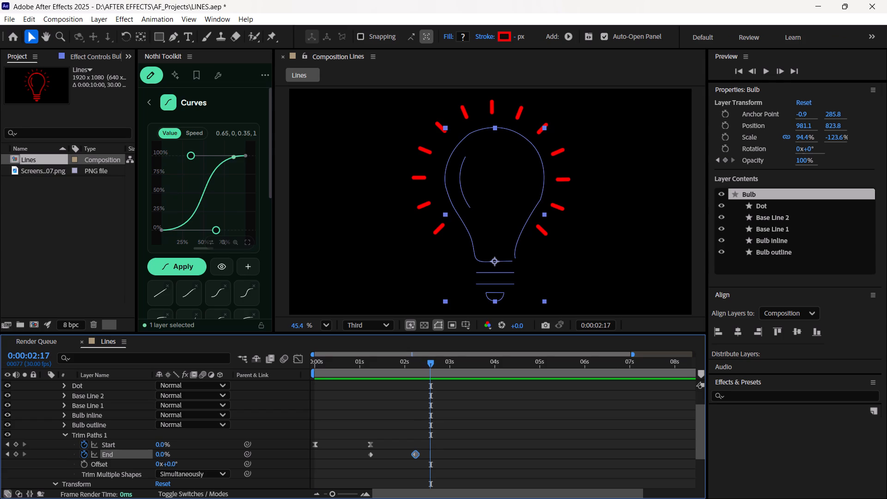
left_click_drag(427, 365, 272, 394)
key("space")
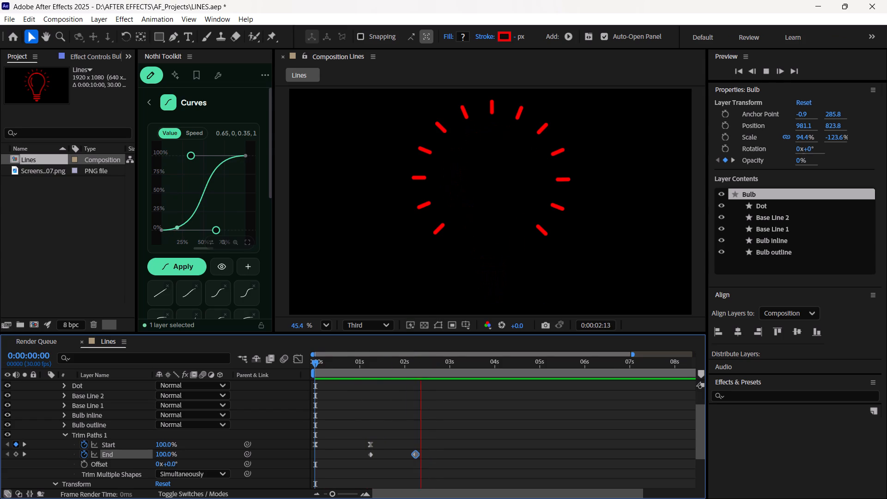
key("space")
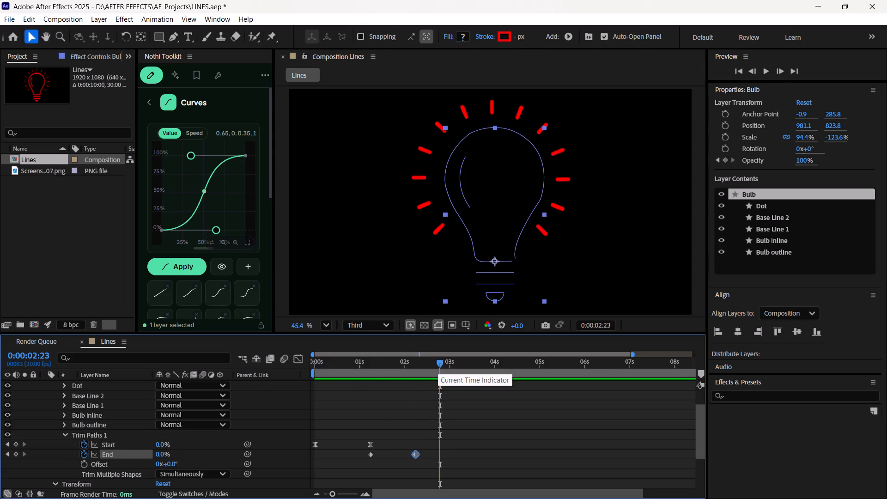
Select both Trim Paths End keyframes and apply the Smooth curve preset from Nothi Toolkit.
left_click_drag(429, 455, 364, 458)
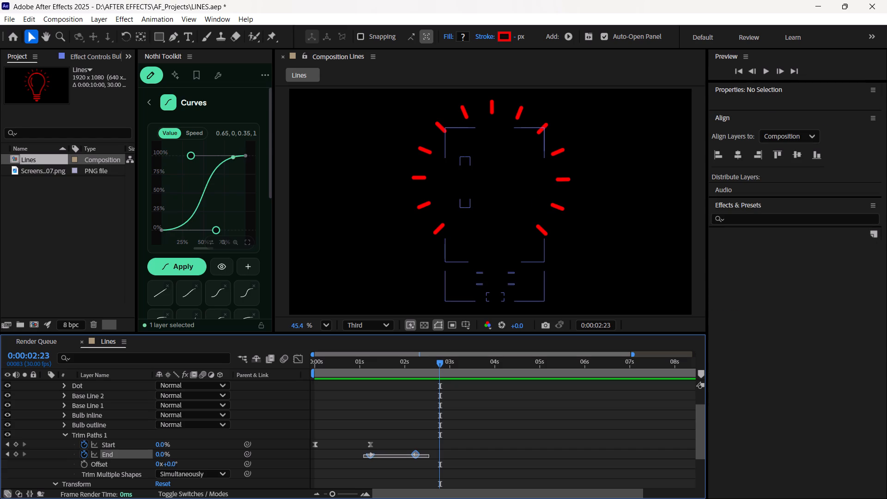
left_click_drag(364, 458, 365, 456)
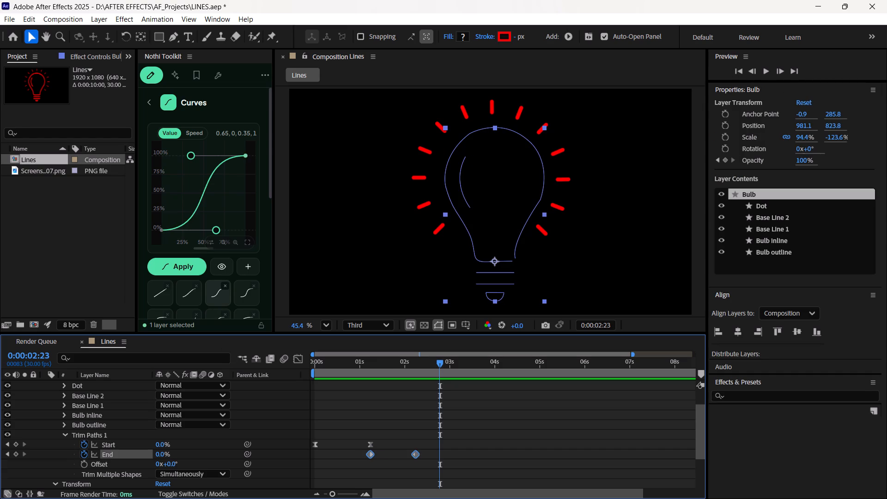
left_click(218, 301)
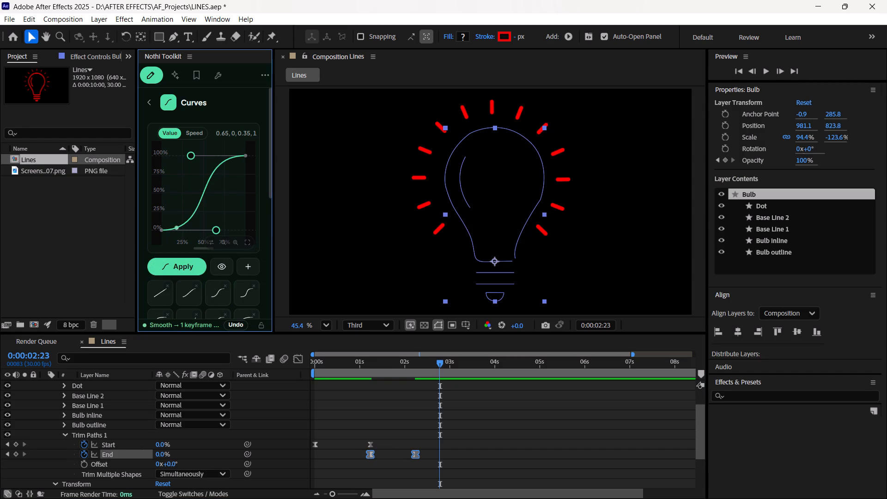
Replay the bulb animation from the first frame several times to judge the eased draw-on and draw-off.
left_click_drag(440, 365, 273, 401)
key("space")
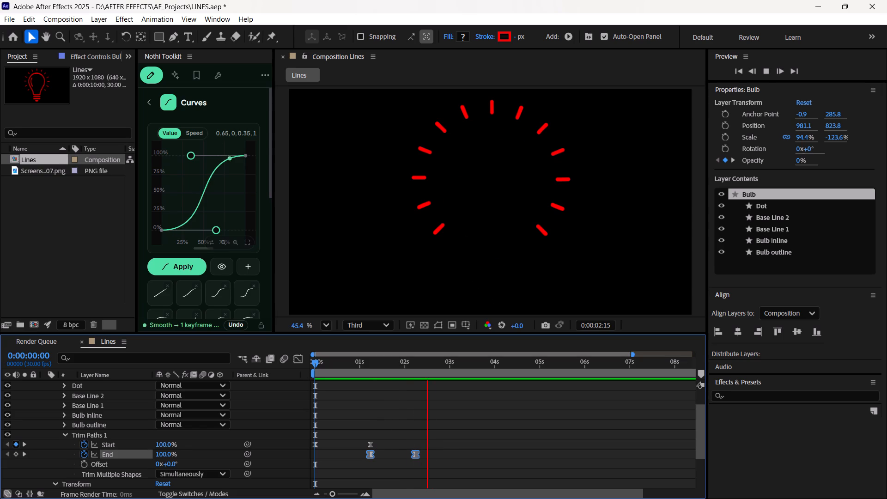
key("space")
left_click_drag(446, 363, 280, 405)
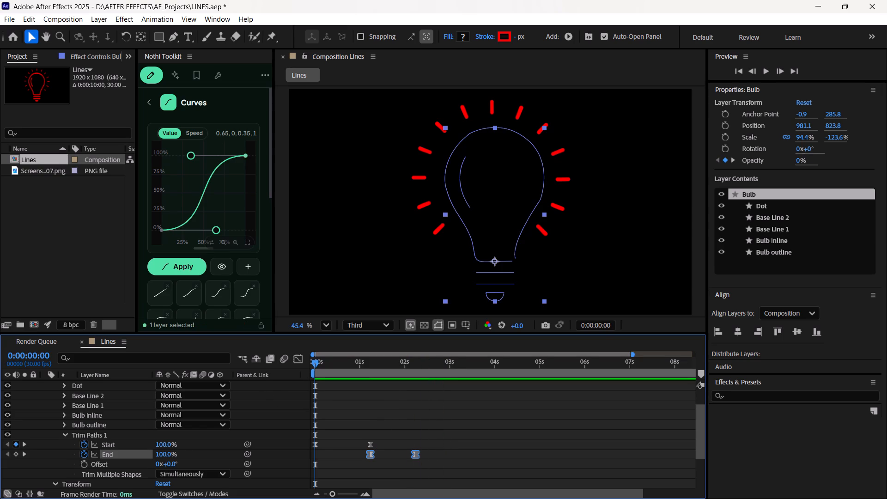
key("space")
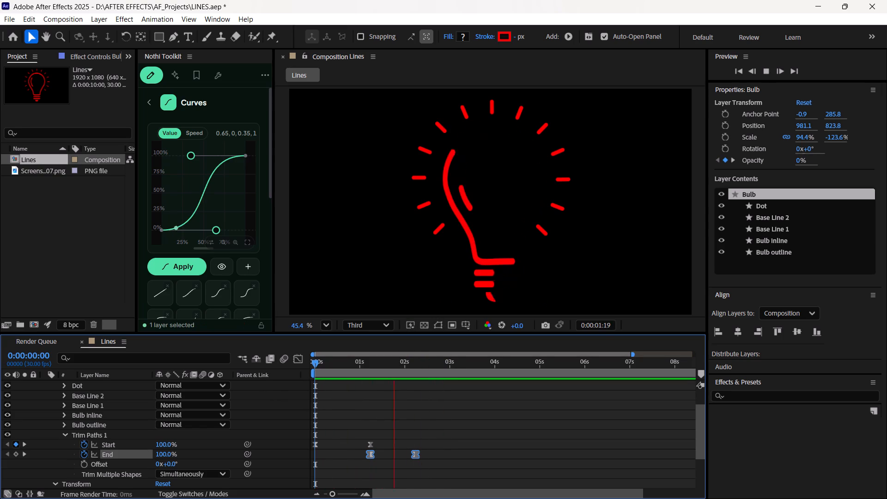
key("space")
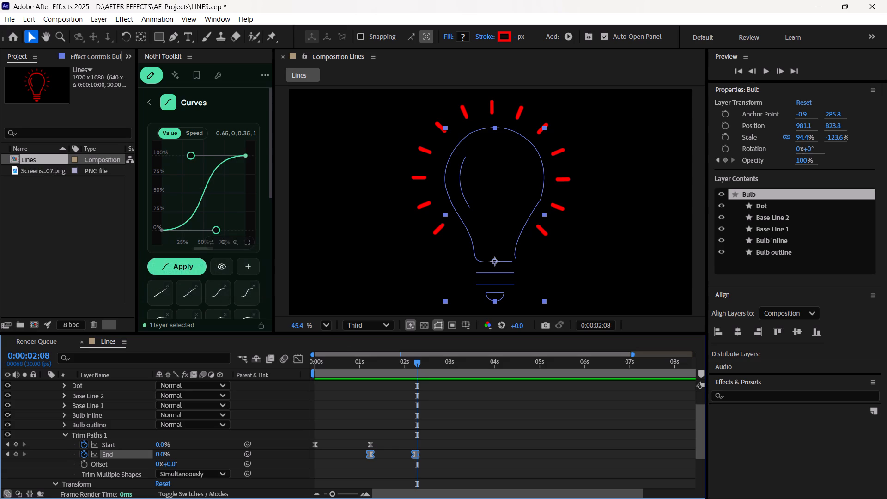
left_click_drag(418, 362, 246, 370)
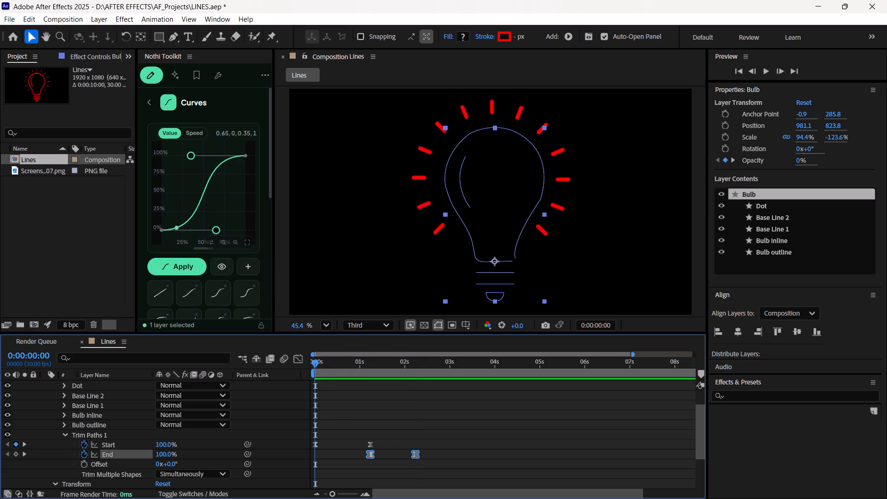
key("space")
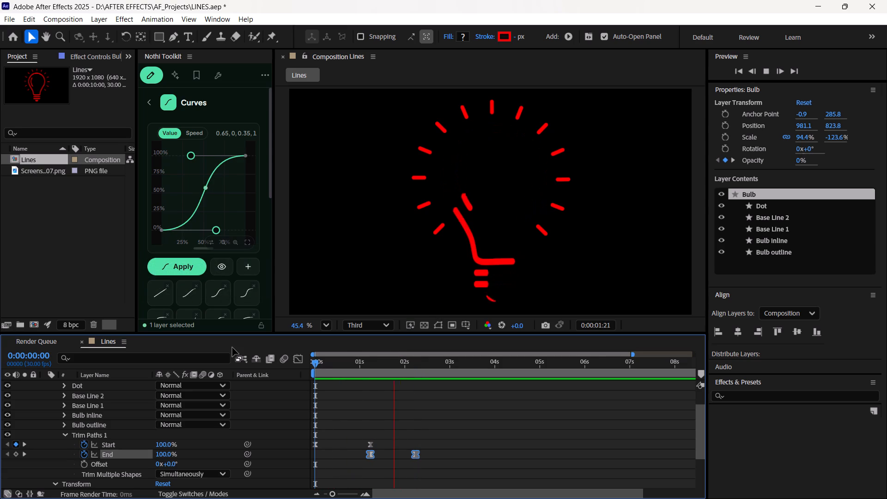
Add an Opacity keyframe of 0% to the Bulb layer at 0:00:02:07, aligned with the second Trim Paths End keyframe.
key("space")
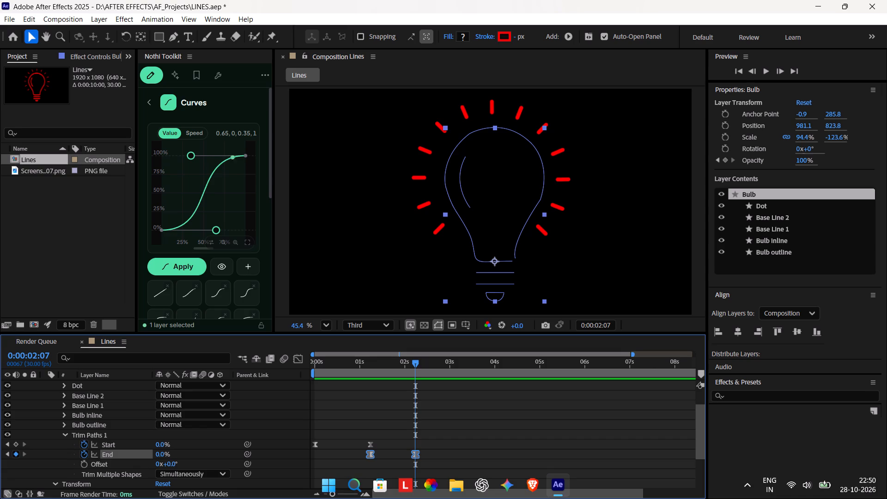
left_click(7, 452)
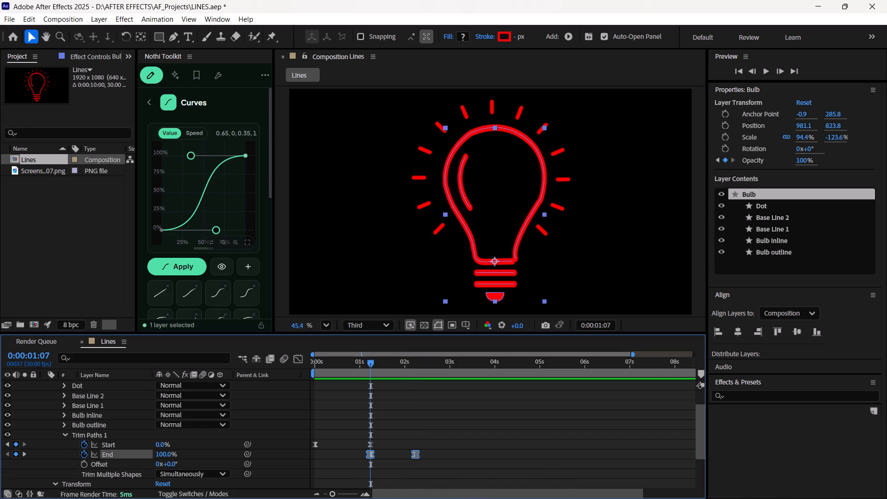
scroll(193, 434, "down", 4)
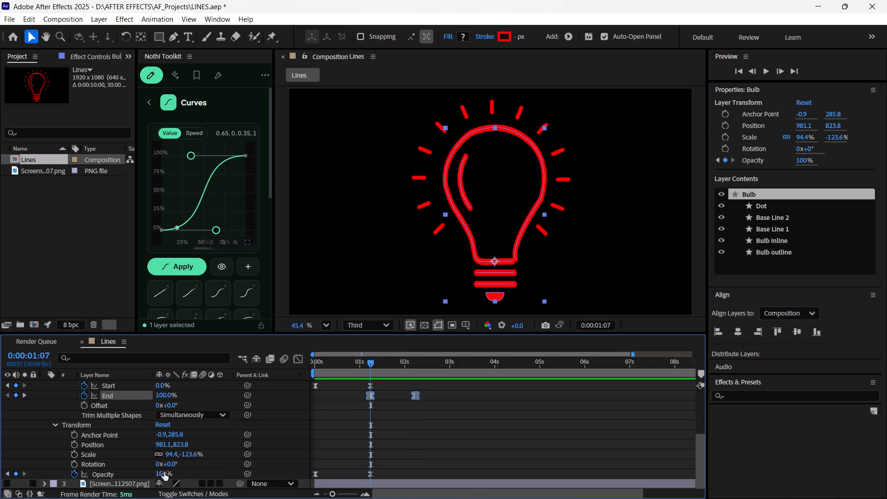
left_click(15, 474)
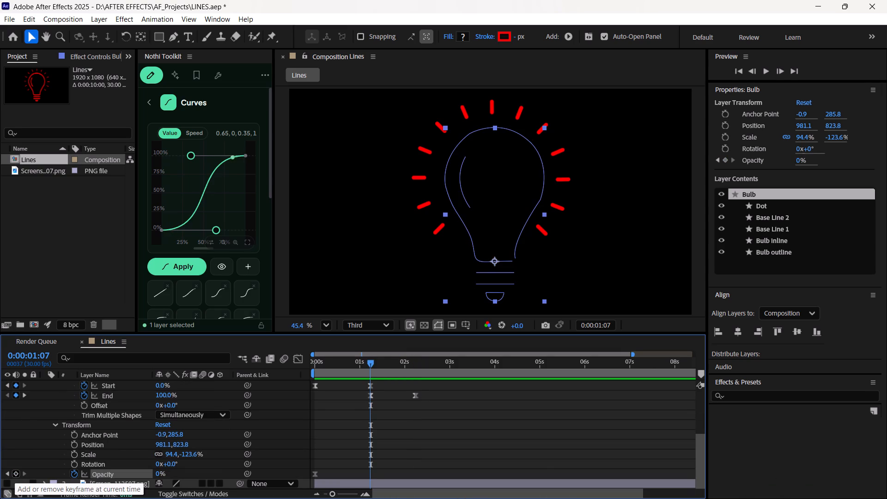
key("ctrl+z")
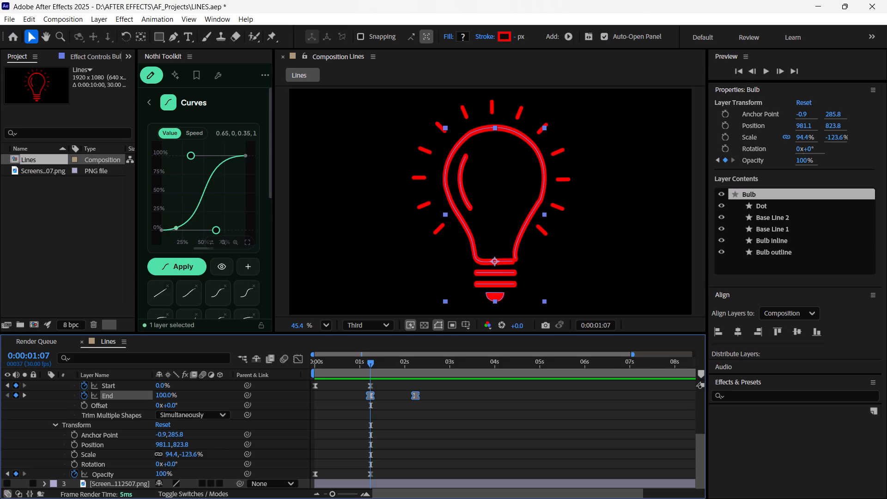
left_click(22, 395)
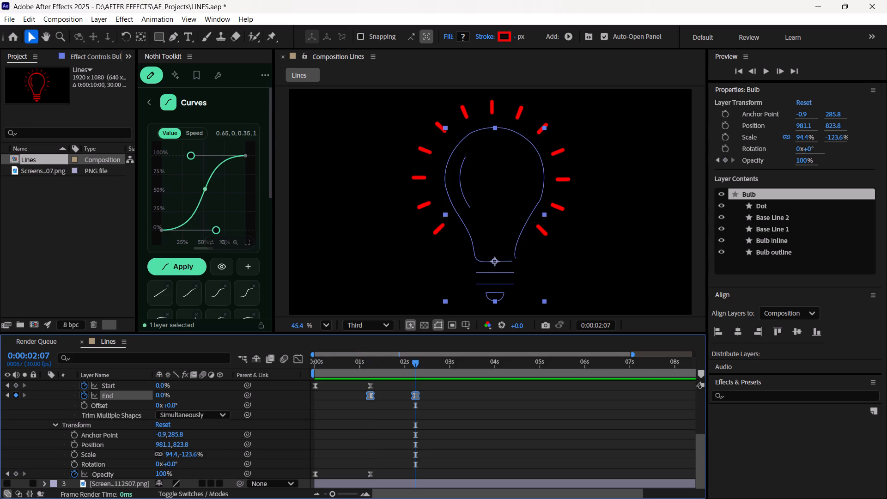
left_click_drag(162, 473, 126, 477)
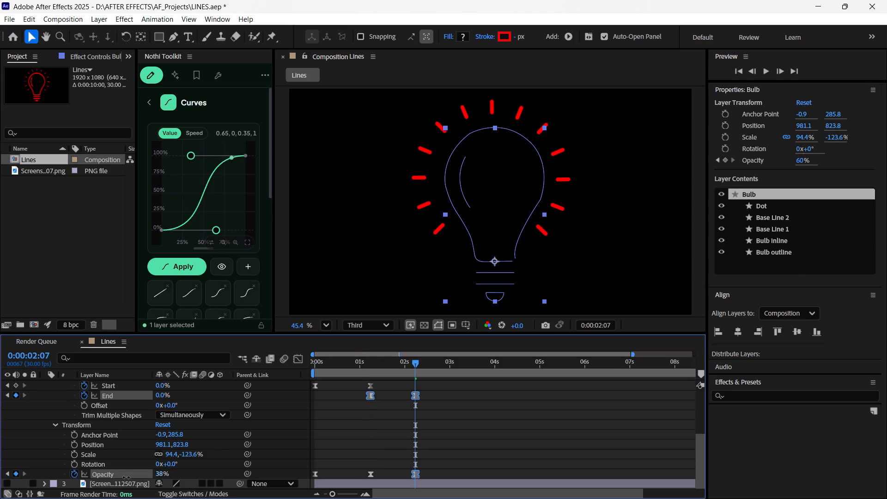
left_click_drag(126, 477, 93, 478)
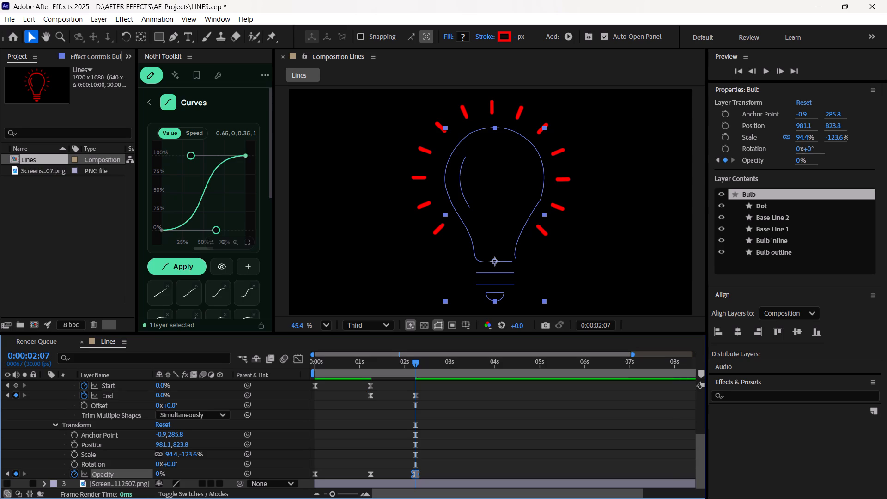
Play back the bulb animation from the first frame twice to check the opacity fade-out alongside the strokes drawing off.
left_click_drag(415, 362, 253, 385)
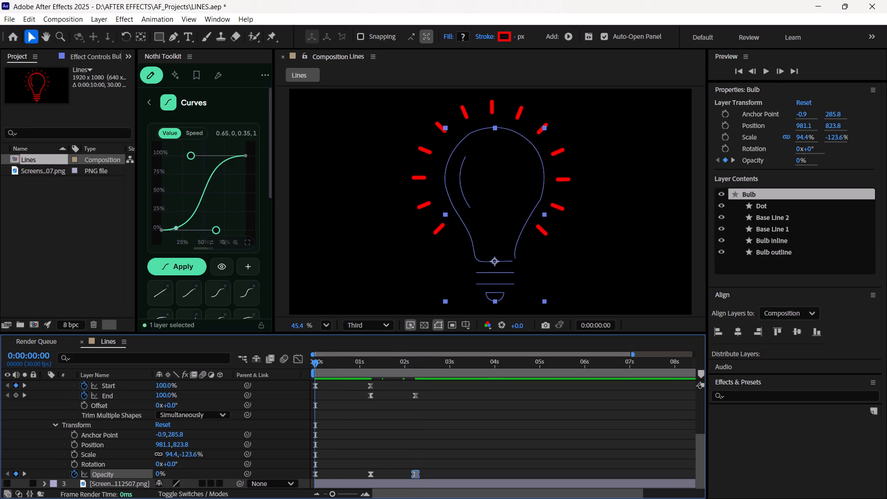
key("space")
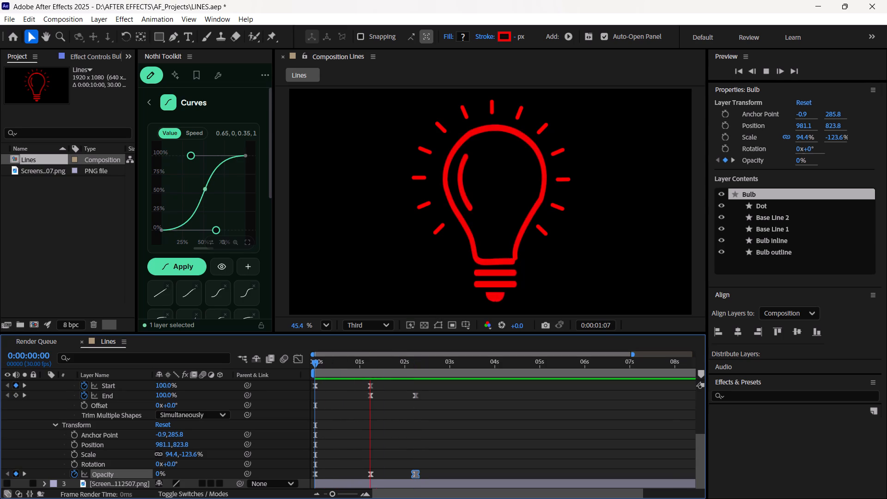
key("space")
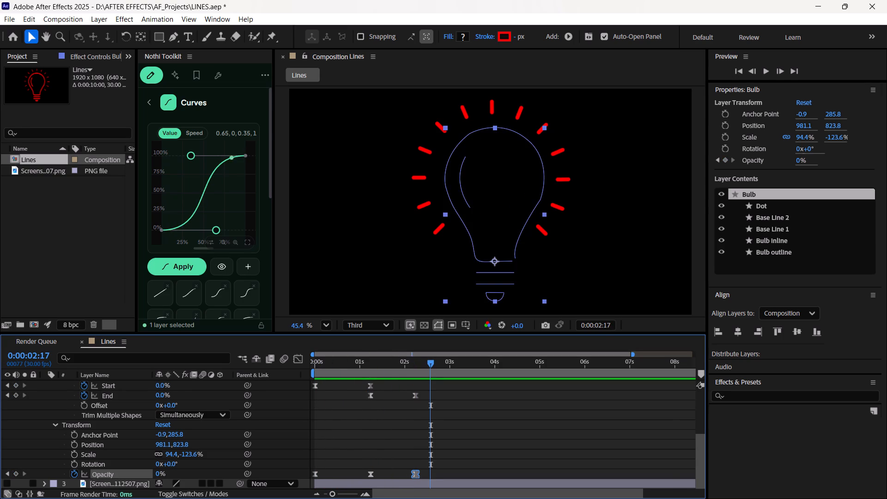
left_click_drag(427, 364, 236, 402)
key("space")
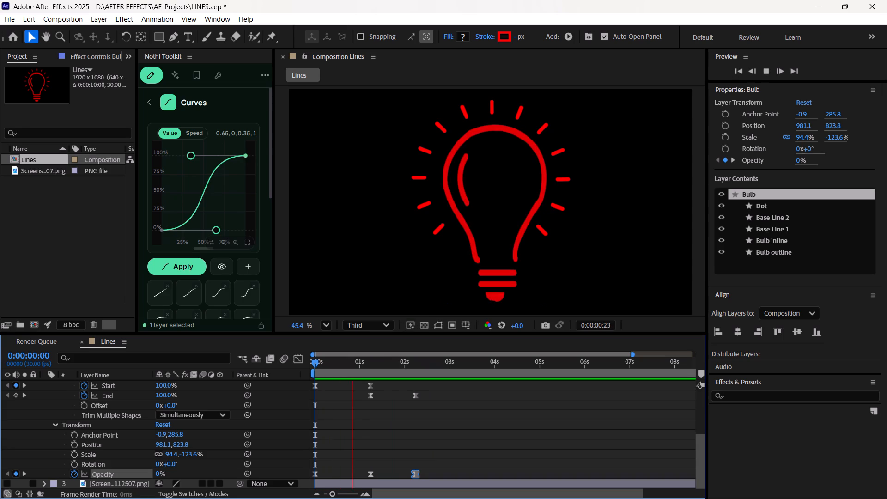
key("space")
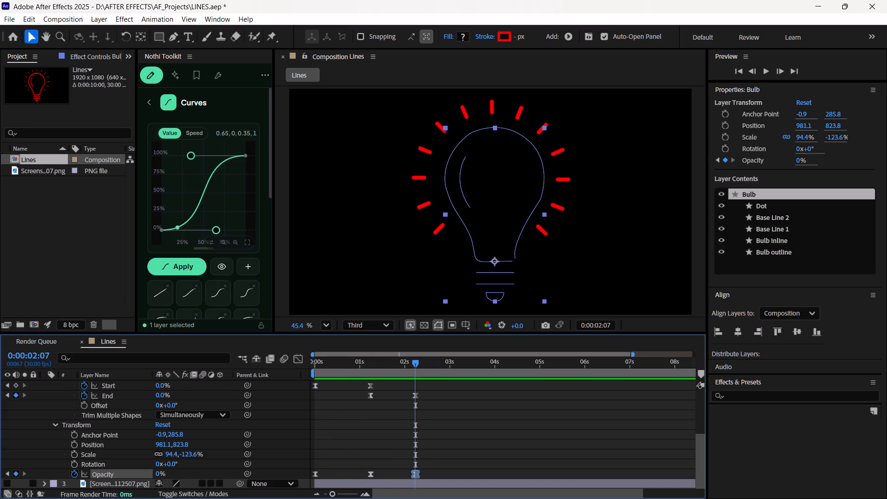
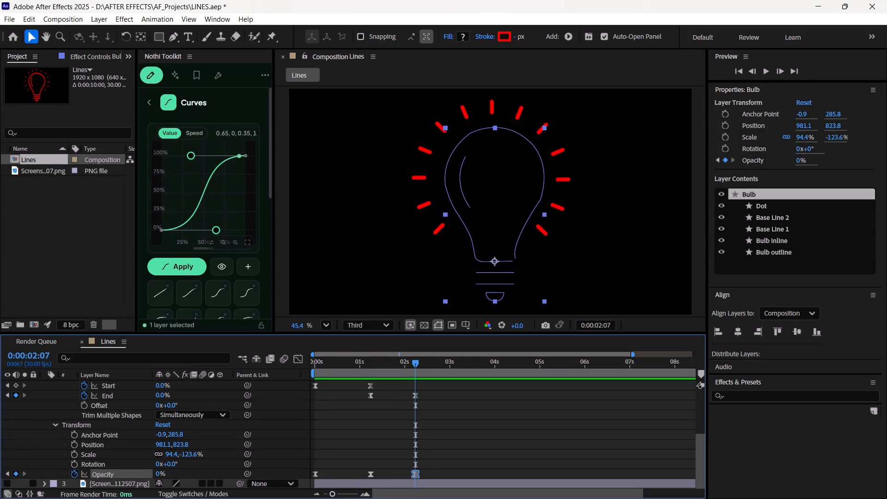
Play back the bulb animation from the first frame twice to review the draw-on, draw-off and opacity fades.
left_click_drag(411, 363, 278, 384)
key("space")
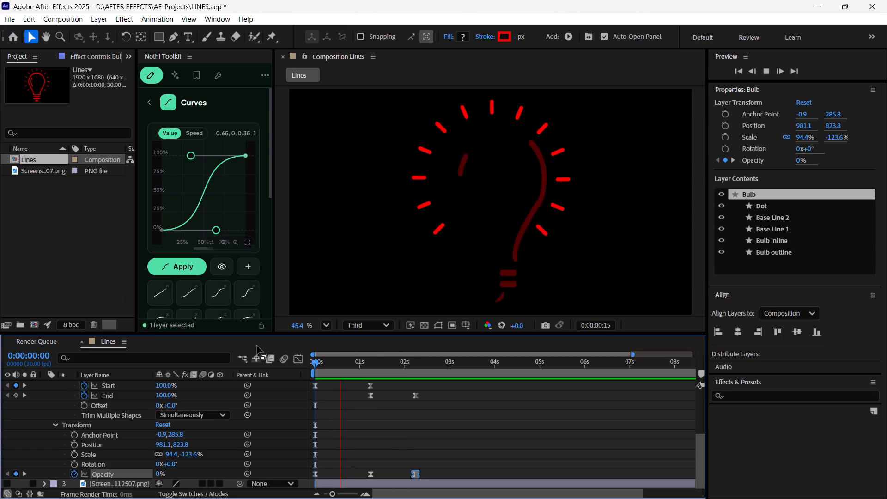
key("space")
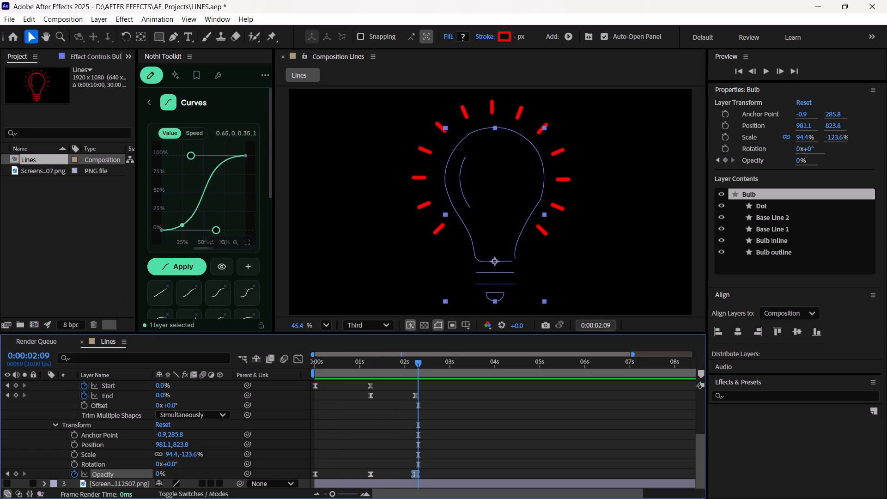
left_click_drag(418, 364, 241, 391)
key("space")
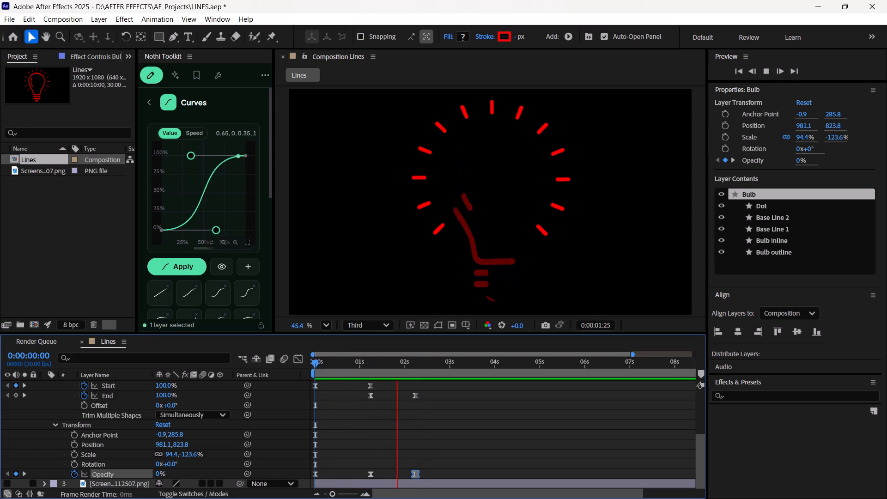
key("space")
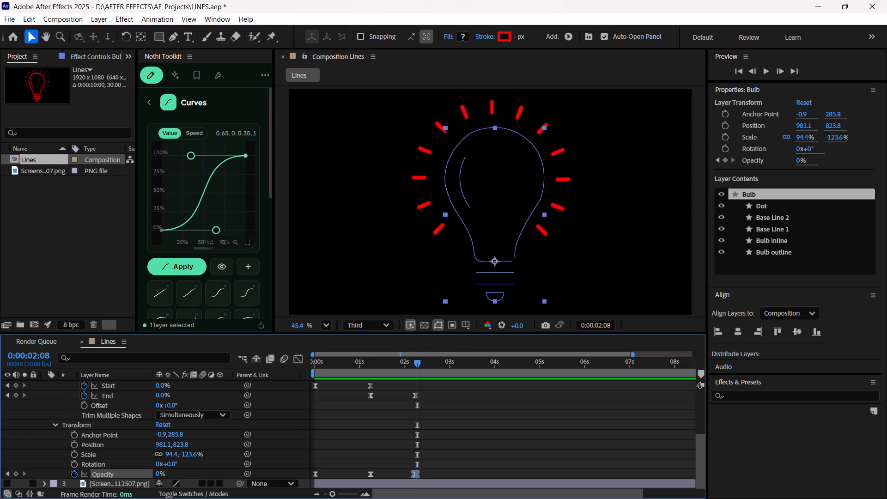
Collapse the Bulb layer's properties in the timeline and clear the layer selection.
scroll(109, 437, "up", 5)
scroll(105, 429, "down", 3)
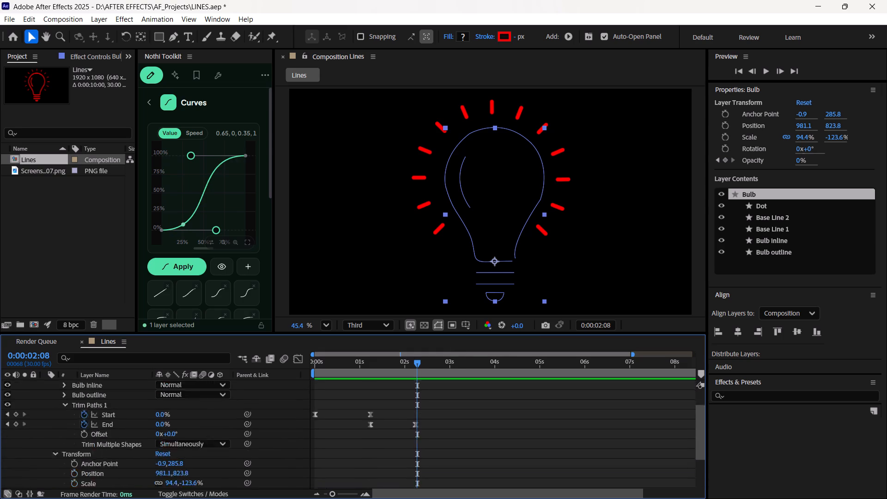
scroll(105, 429, "down", 3)
scroll(92, 420, "up", 6)
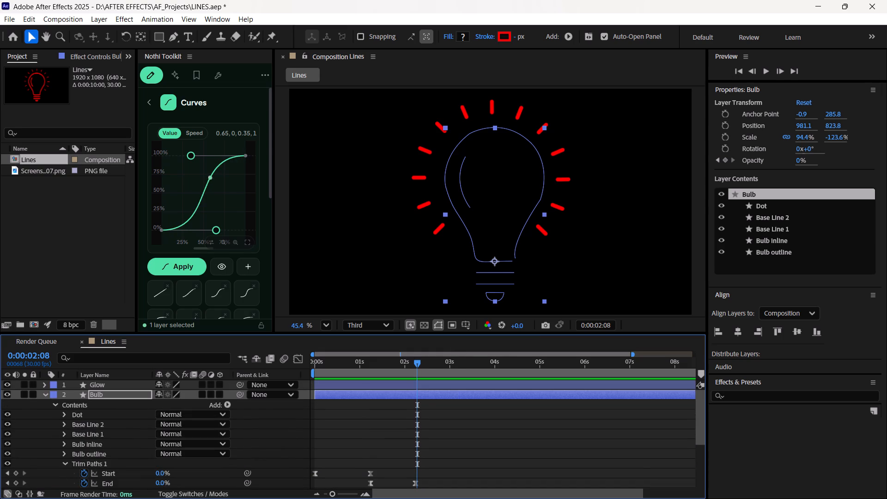
left_click(46, 394)
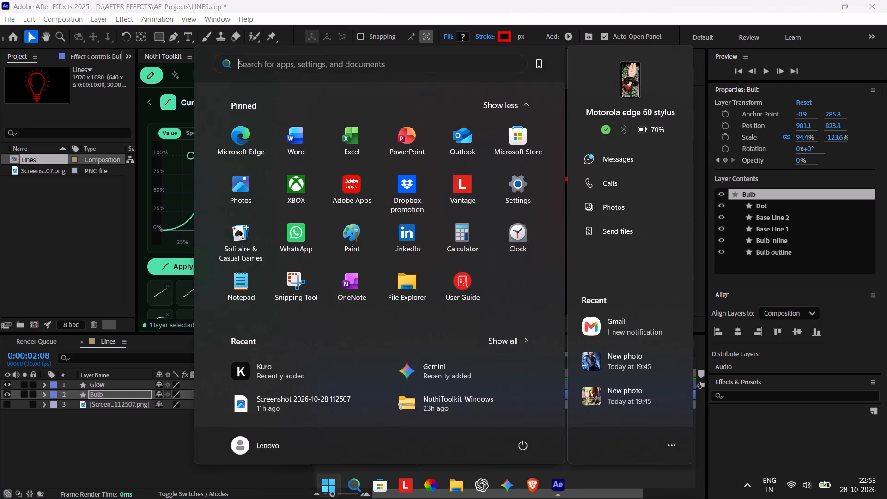
left_click(92, 447)
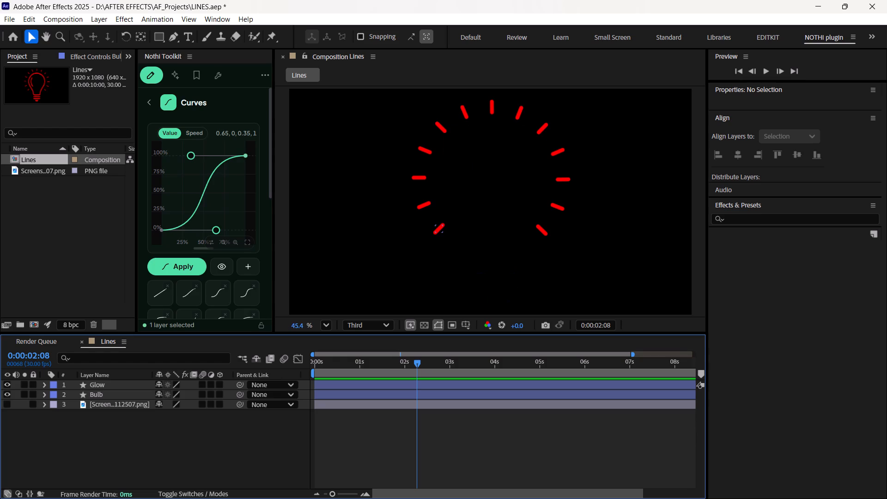
Select the Glow and Bulb layers and change their shape stroke color to white, FFFFFF.
left_click(115, 386)
left_click(114, 397, "ctrl")
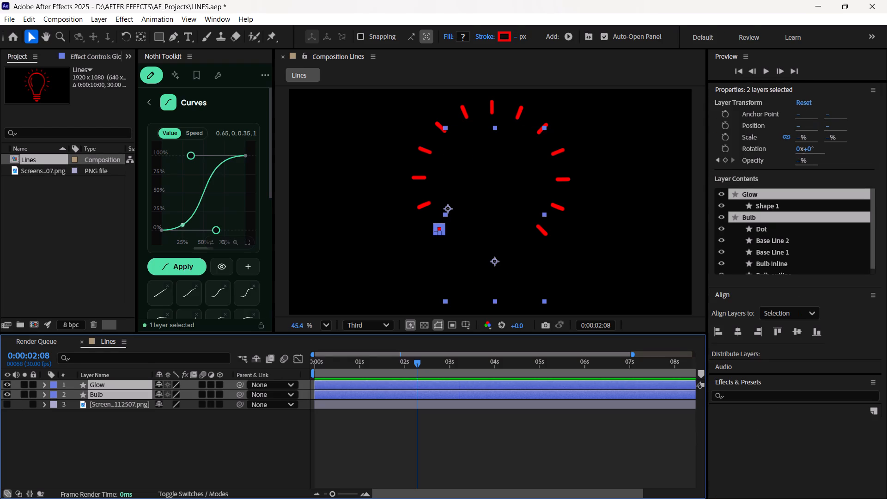
left_click(132, 449)
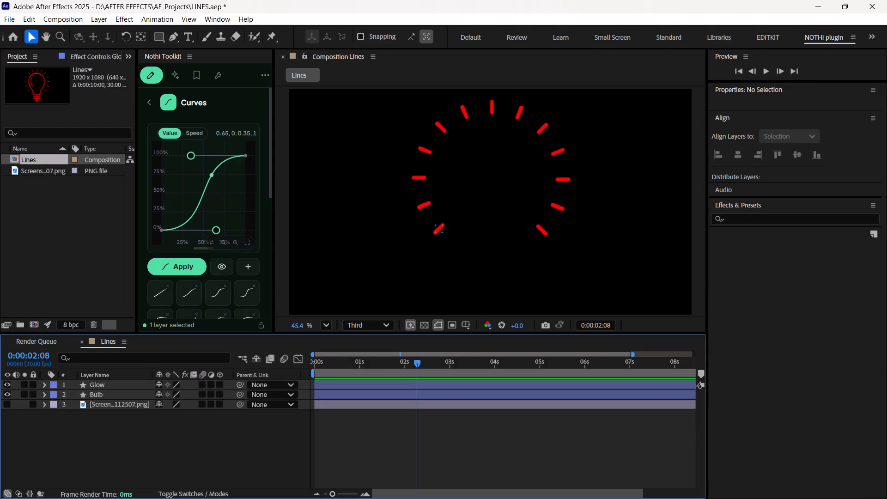
left_click(133, 385)
left_click(124, 391, "shift")
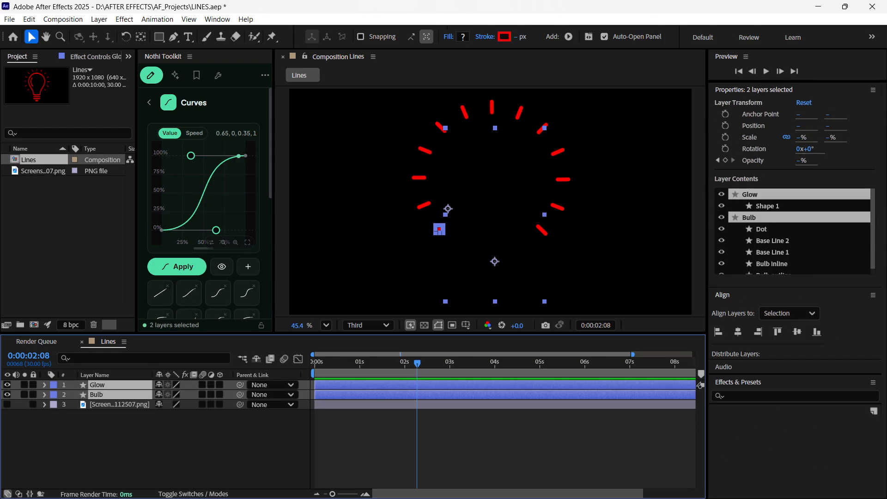
left_click(504, 34)
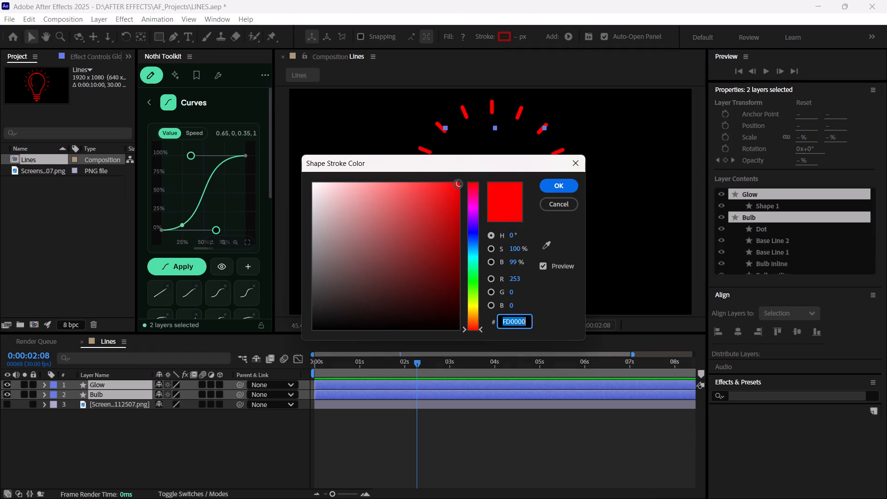
left_click_drag(458, 184, 304, 182)
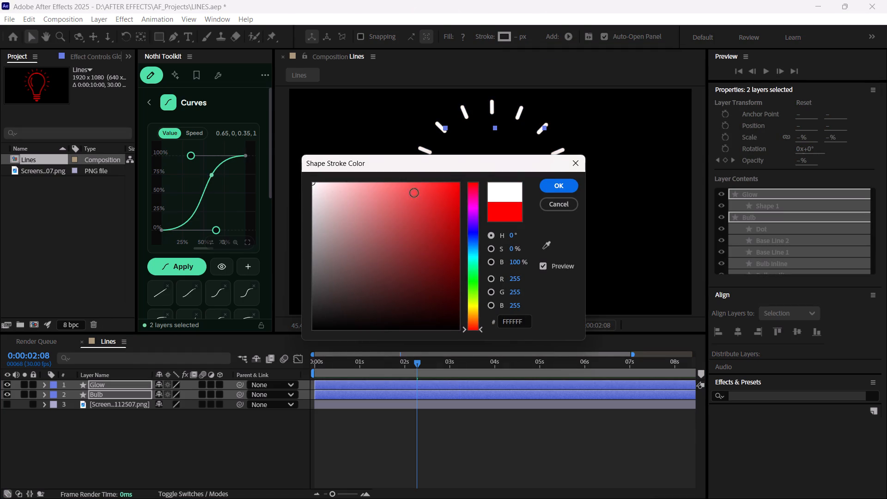
left_click(566, 182)
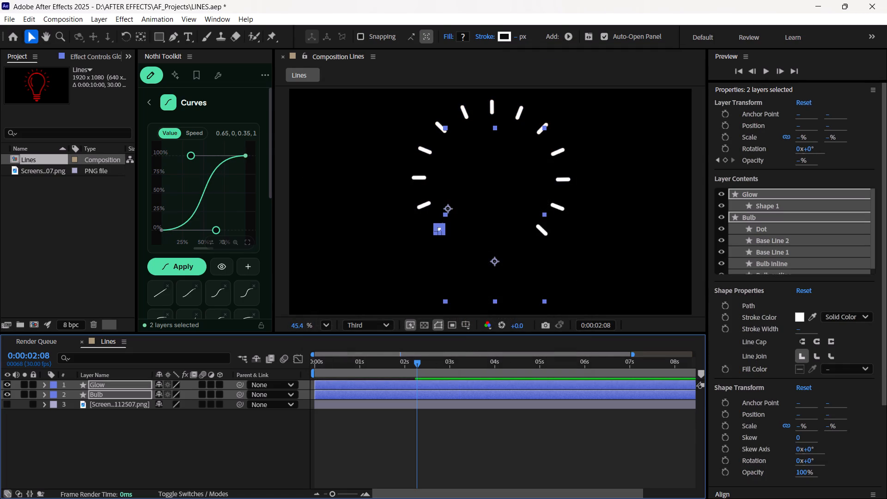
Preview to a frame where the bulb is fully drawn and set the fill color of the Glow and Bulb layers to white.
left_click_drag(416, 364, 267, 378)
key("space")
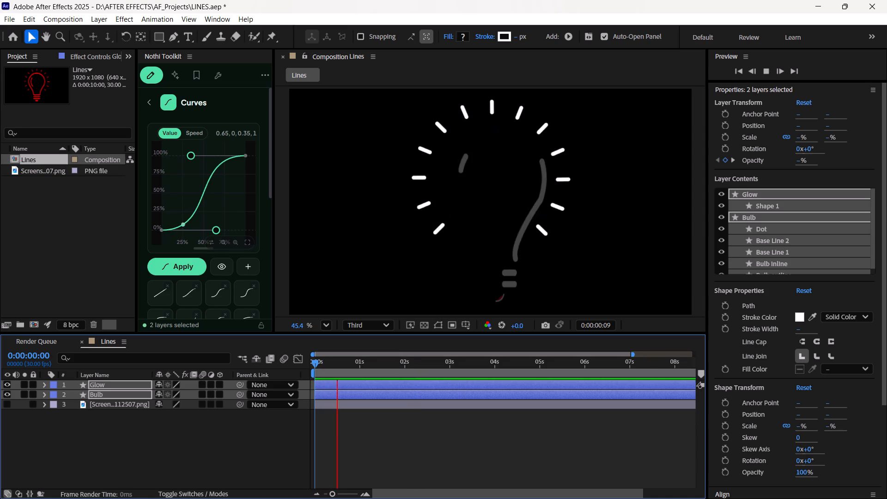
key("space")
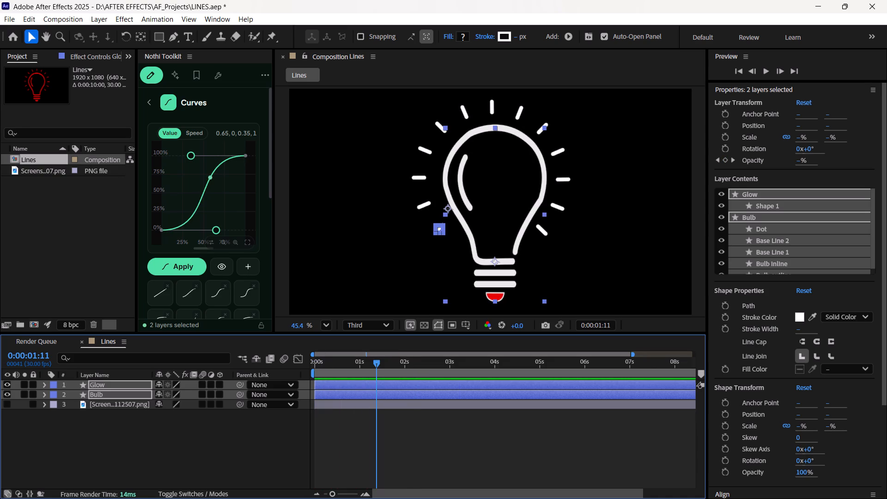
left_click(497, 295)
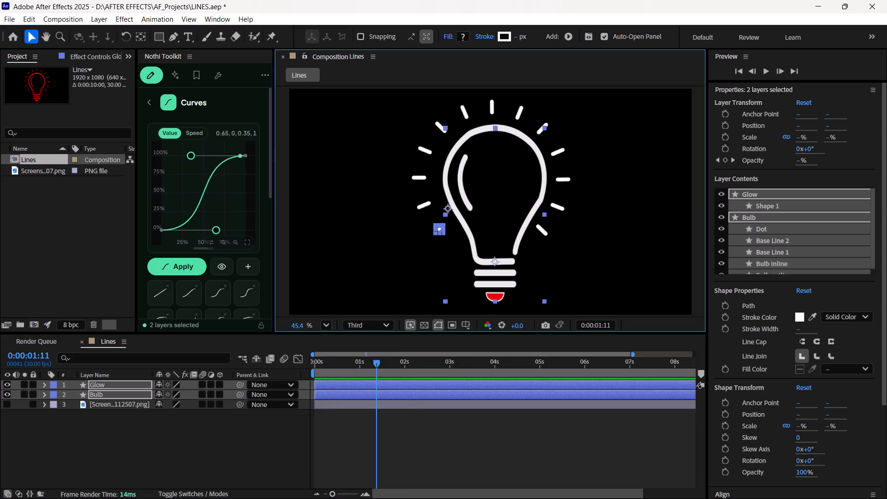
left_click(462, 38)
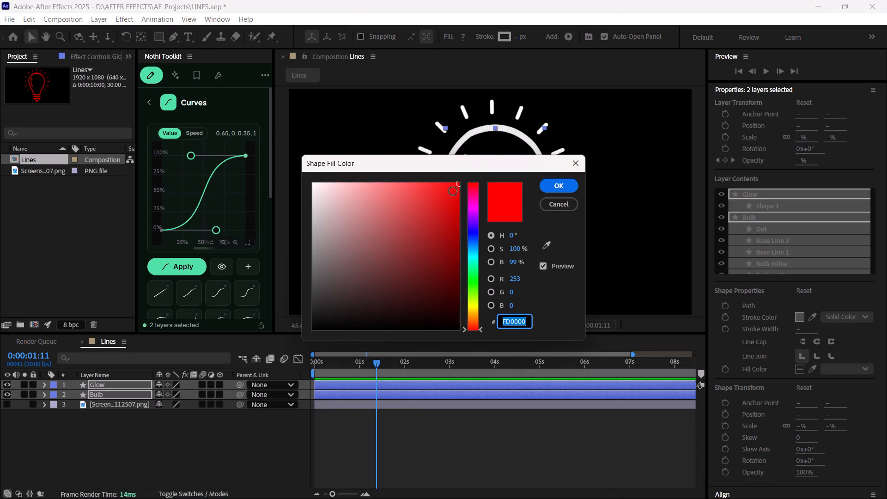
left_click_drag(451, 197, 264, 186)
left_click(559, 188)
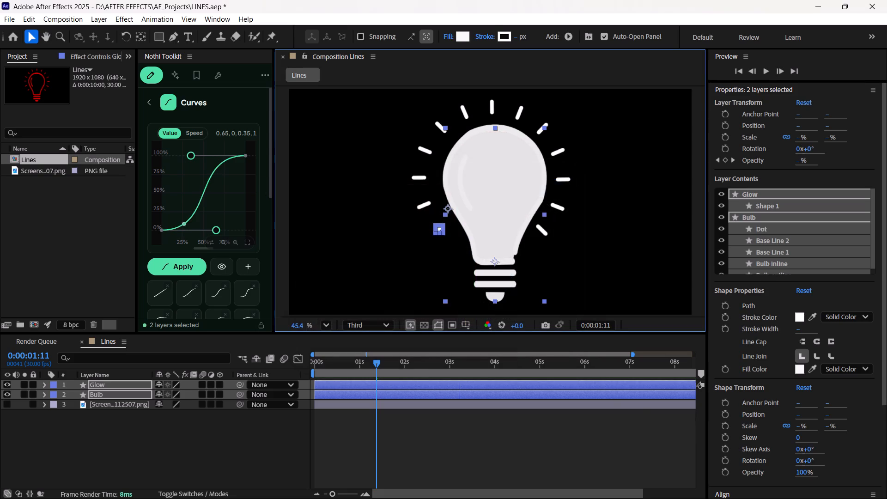
Preview the filled bulb and set the fill type of the Glow and Bulb layers to None.
left_click_drag(377, 365, 292, 367)
key("space")
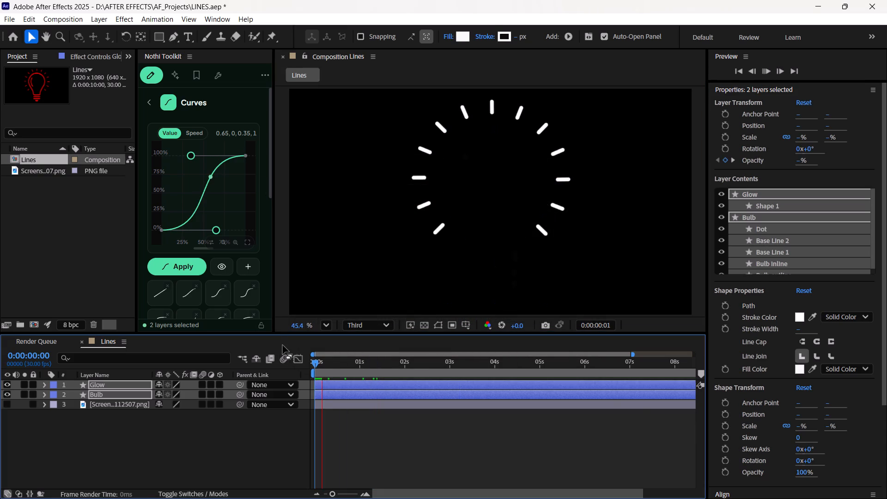
key("space")
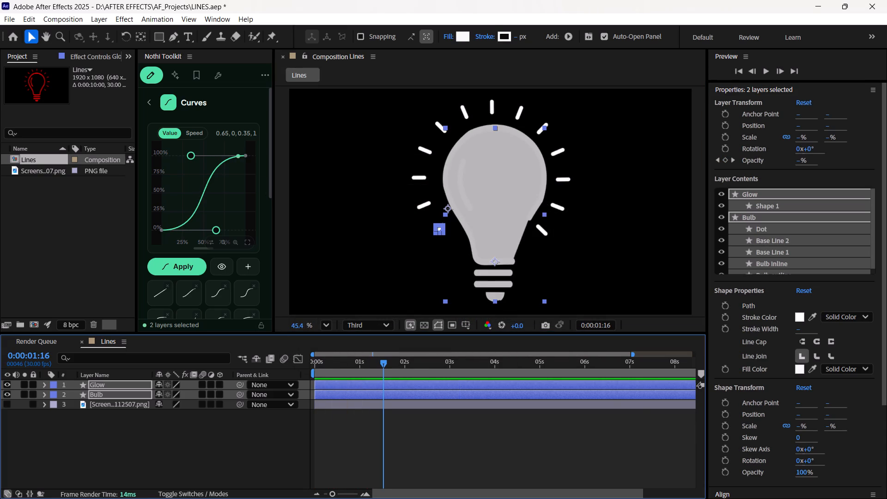
left_click(448, 37)
left_click(383, 228)
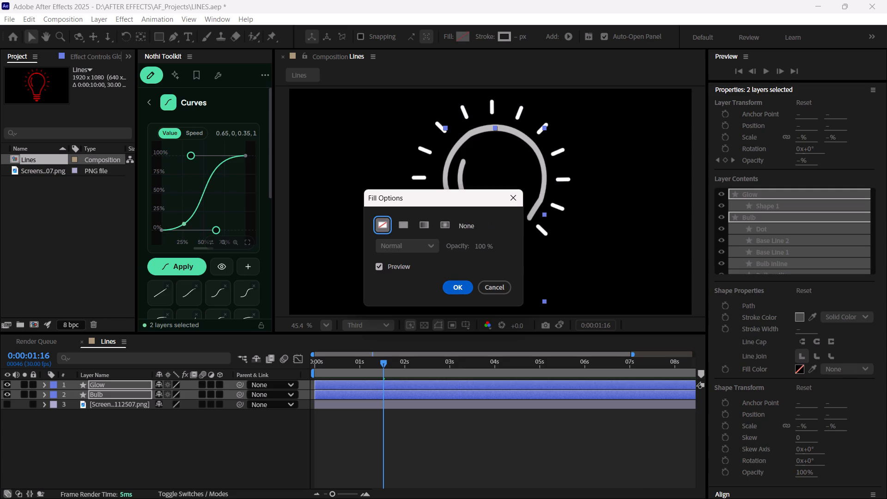
left_click(460, 283)
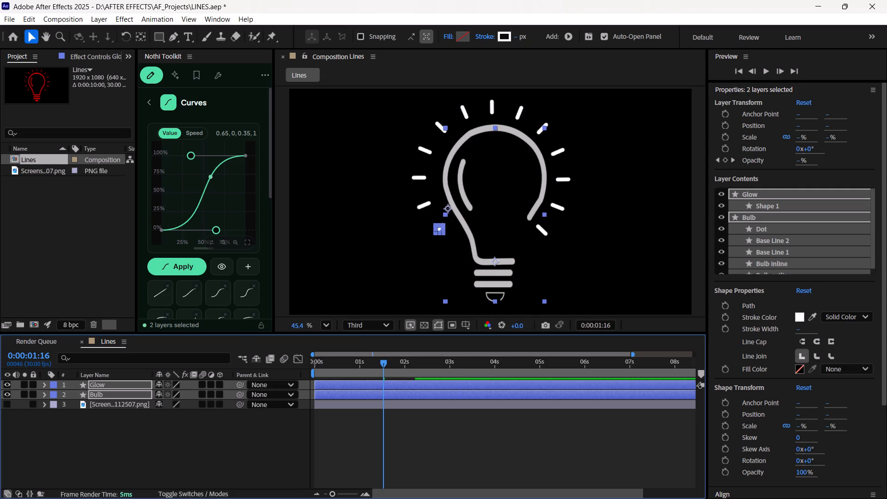
Give only the Dot shape in the Bulb layer a white fill and collapse the layer's properties again.
left_click(52, 417)
left_click(44, 395)
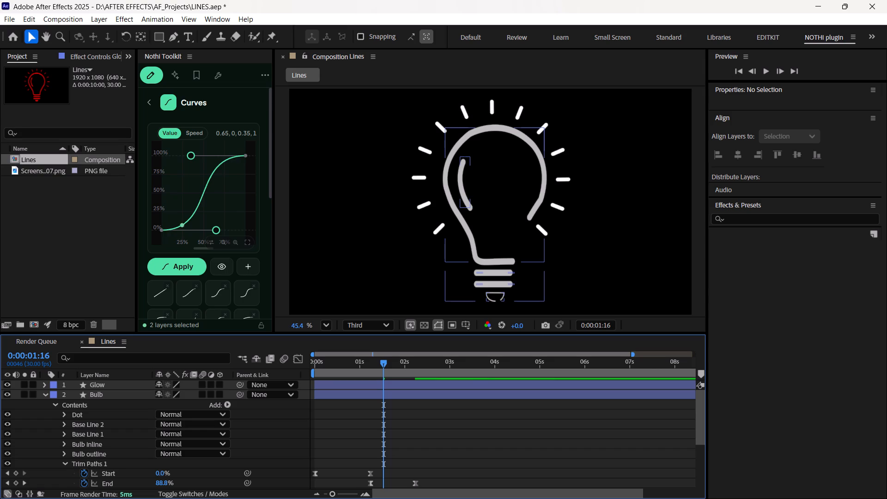
left_click(84, 414)
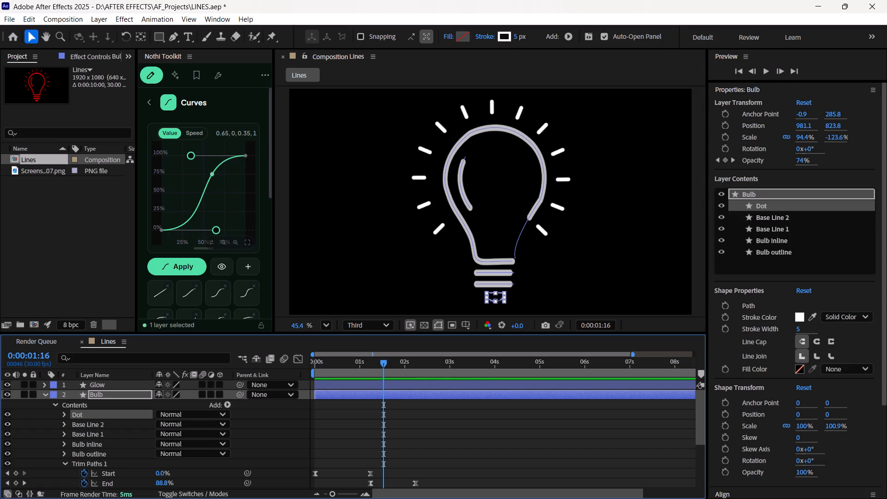
left_click(456, 34)
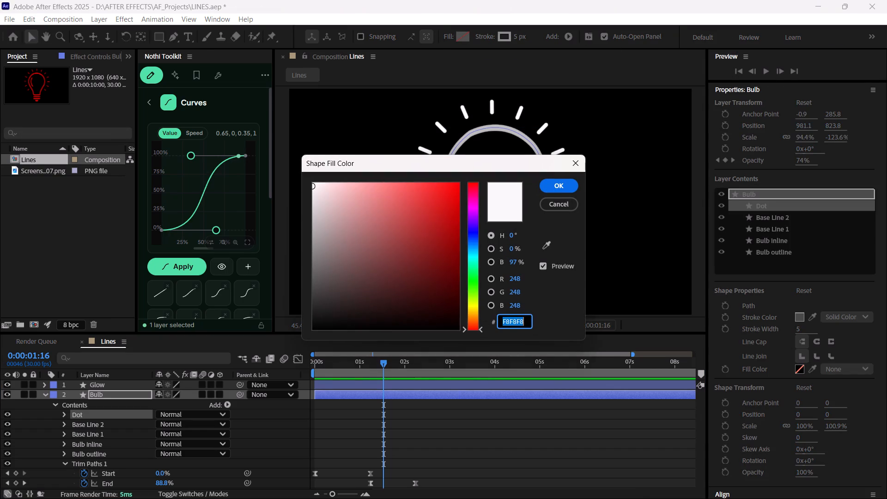
left_click_drag(399, 203, 292, 186)
left_click(561, 185)
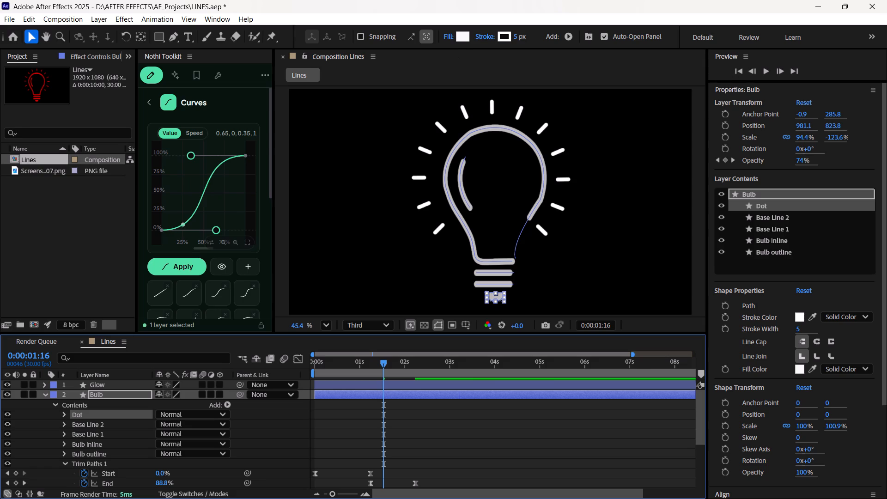
left_click(463, 35)
left_click_drag(366, 204, 278, 180)
left_click(546, 185)
left_click(48, 395)
left_click(157, 435)
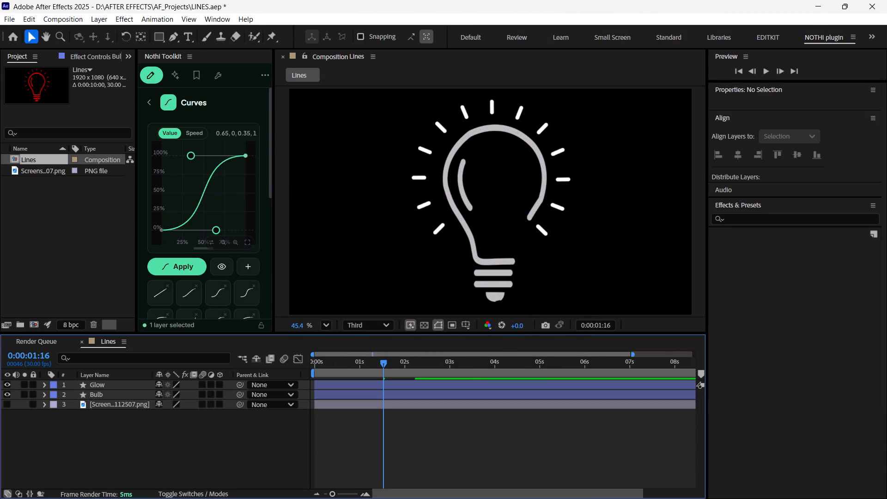
Play the composition from the first frame several times to review how the white bulb lines draw on and off.
left_click_drag(381, 364, 236, 373)
key("space")
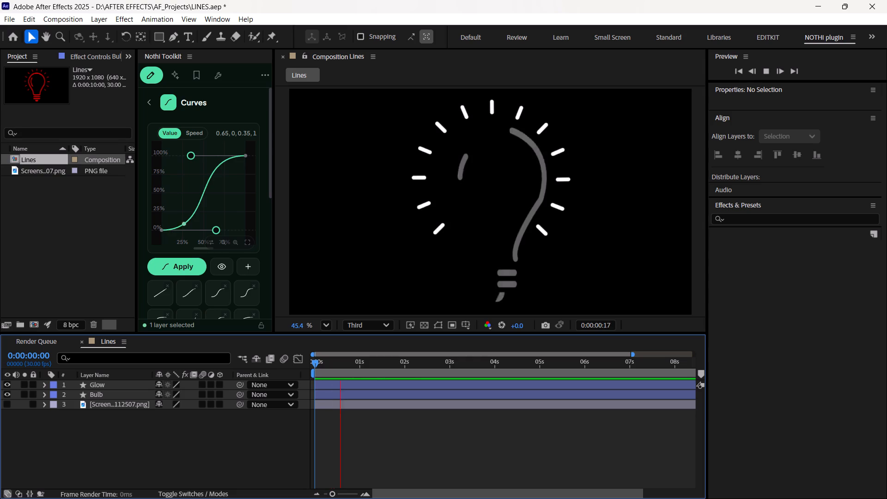
key("space")
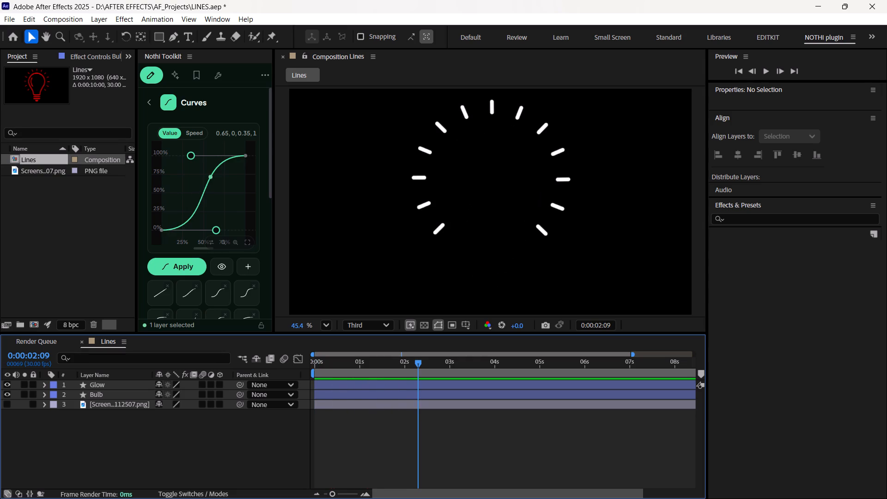
left_click_drag(420, 362, 258, 384)
key("space")
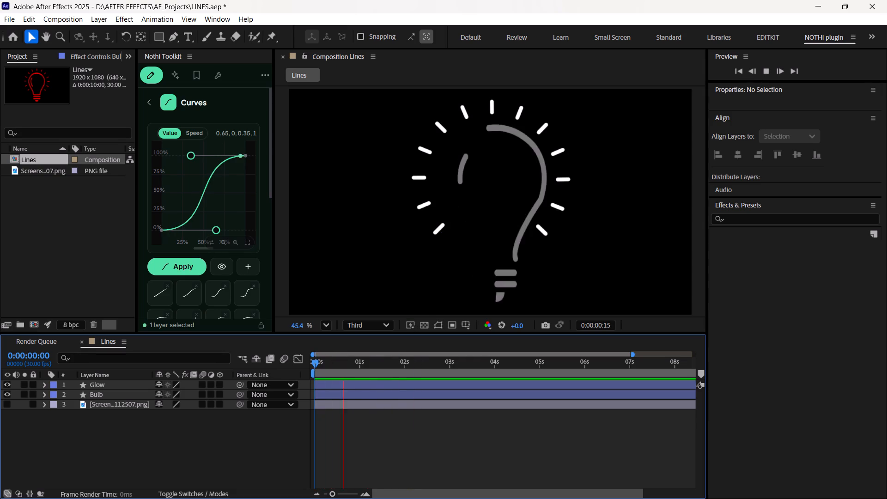
key("space")
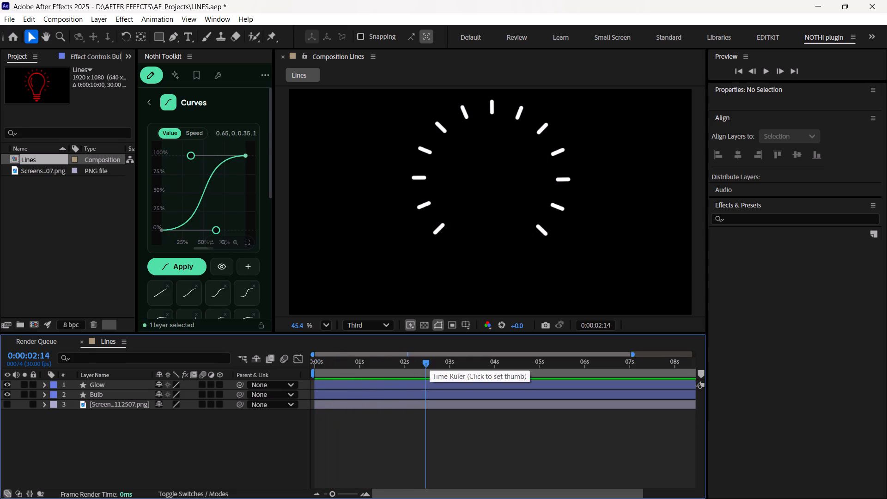
left_click_drag(425, 364, 269, 380)
key("space")
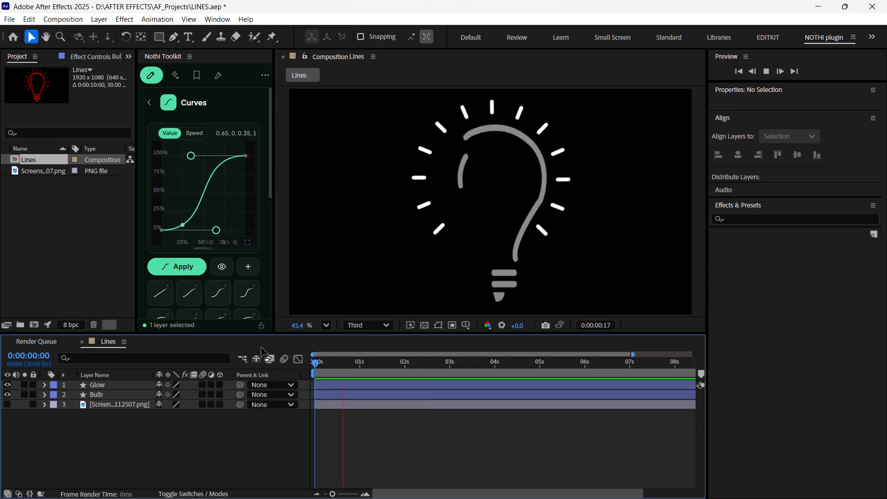
key("space")
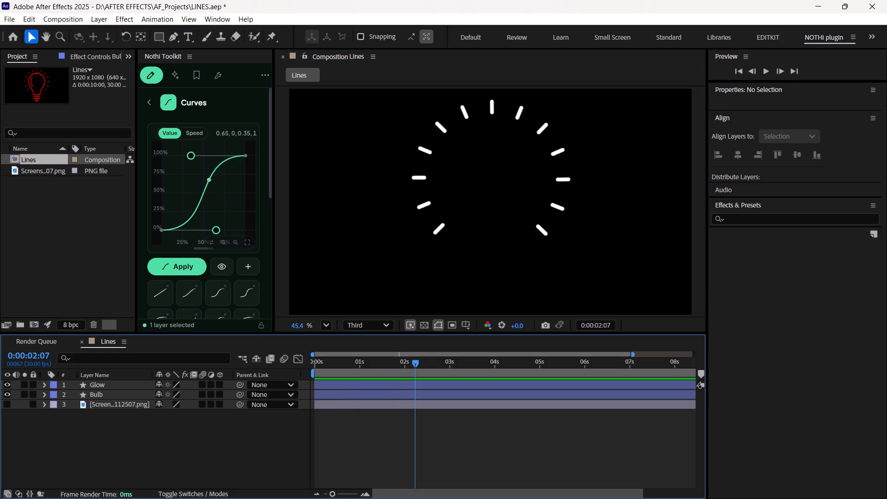
left_click_drag(413, 366, 153, 426)
key("space")
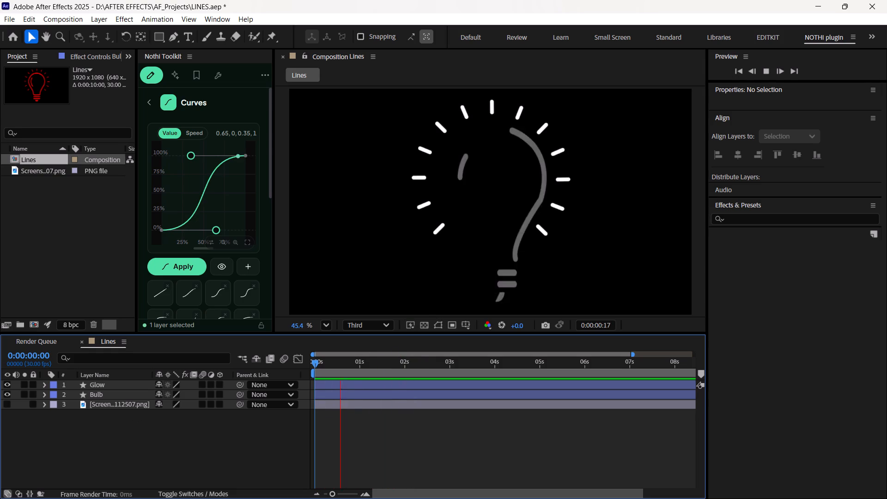
key("space")
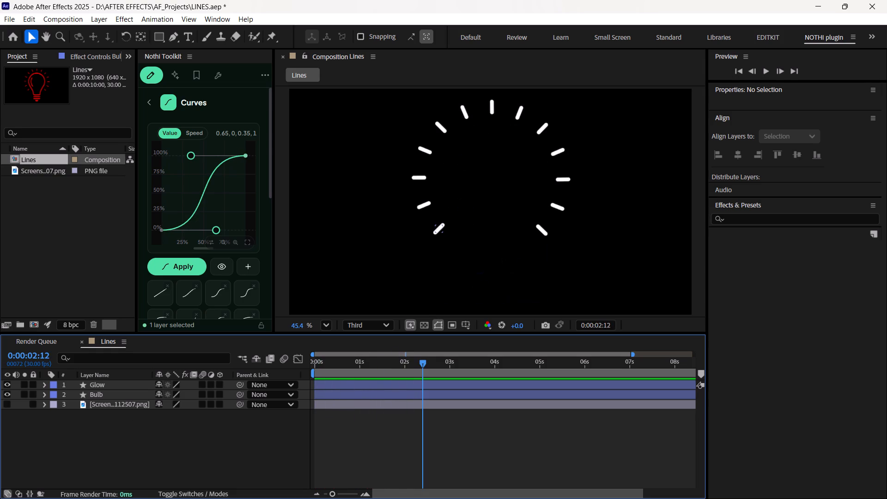
left_click_drag(423, 364, 253, 393)
key("space")
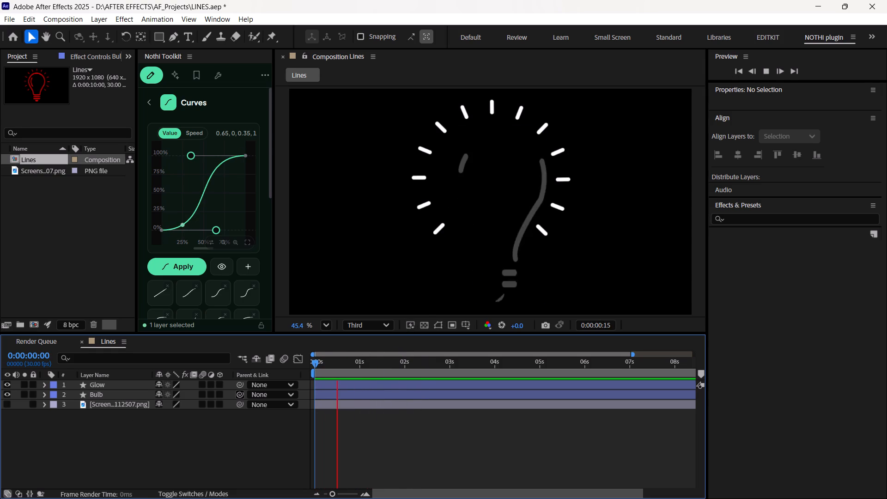
key("space")
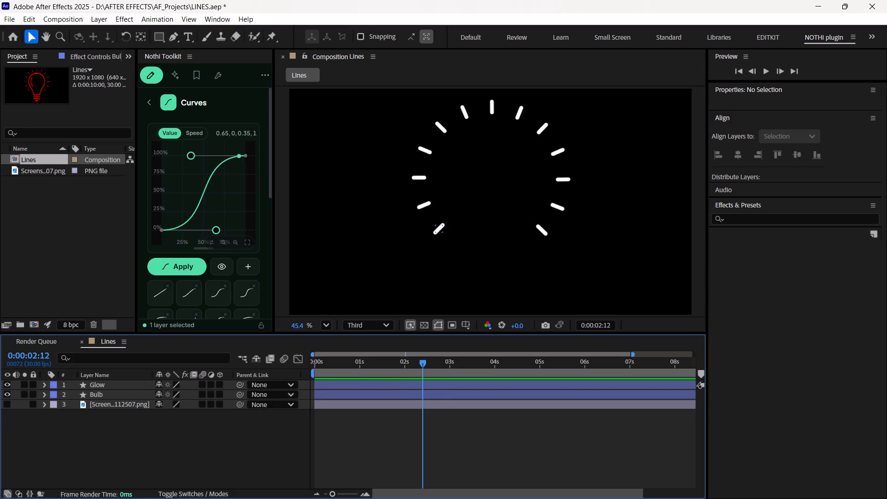
Examine the Glow layer's shape, repeater and transform properties, and collapse the layer again.
left_click(43, 384)
scroll(153, 427, "down", 5)
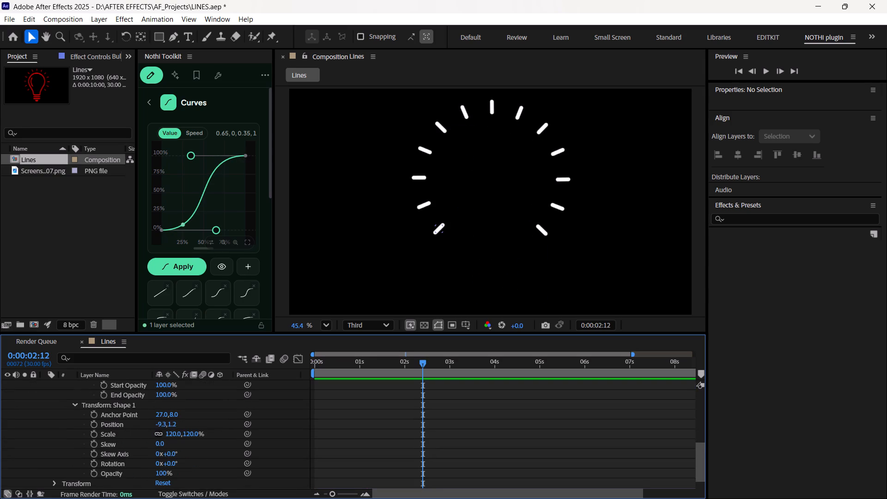
scroll(140, 416, "down", 2)
scroll(140, 416, "up", 1)
scroll(140, 416, "down", 2)
scroll(140, 416, "up", 7)
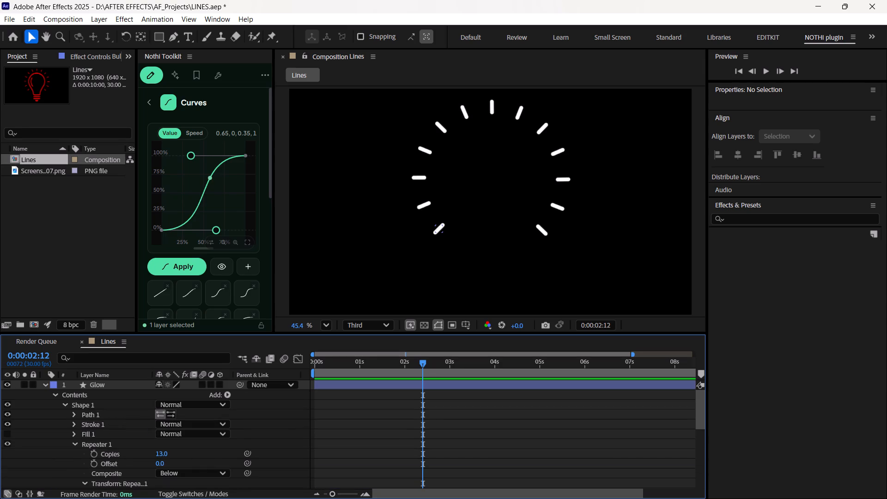
left_click(42, 383)
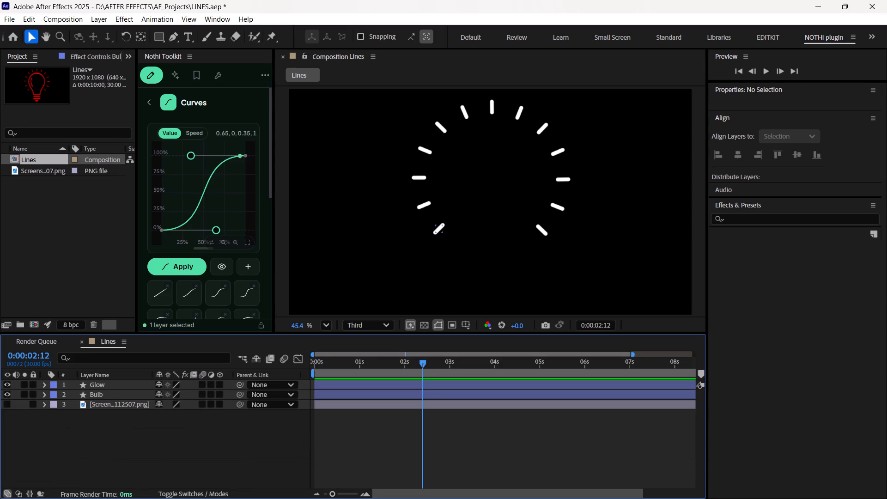
Play the animation from the start to 0:00:02:00 and examine the Bulb layer's Trim Paths and Transform keyframes.
left_click_drag(424, 362, 297, 377)
key("space")
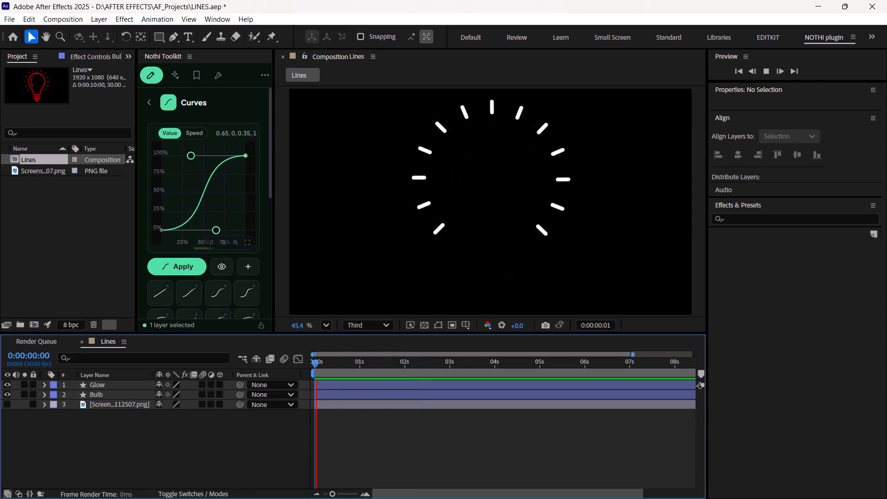
key("space")
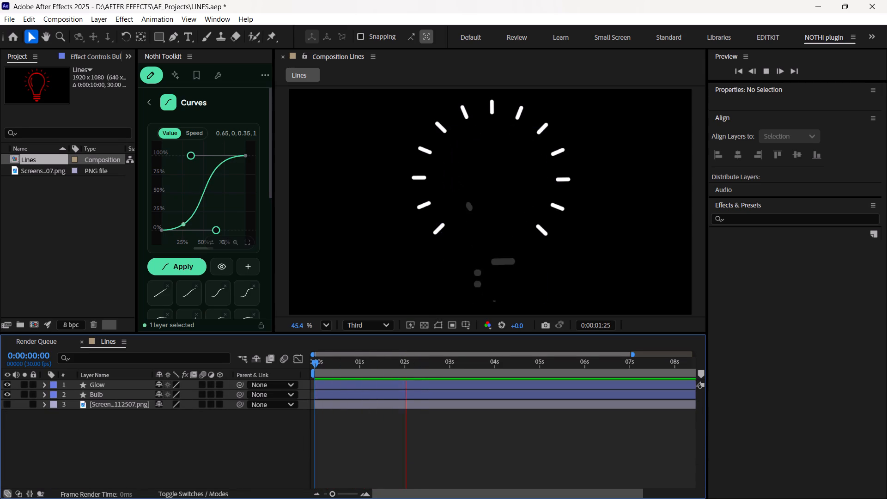
left_click(44, 396)
scroll(156, 416, "down", 3)
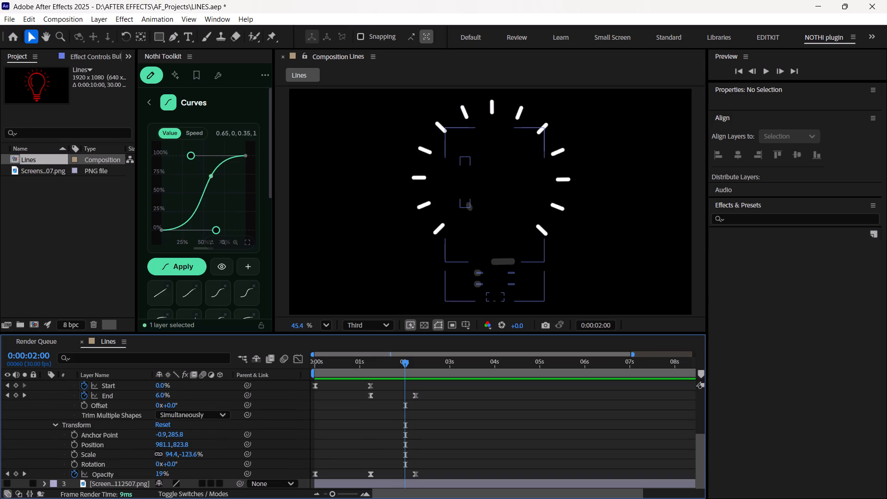
scroll(156, 416, "down", 1)
scroll(145, 423, "up", 2)
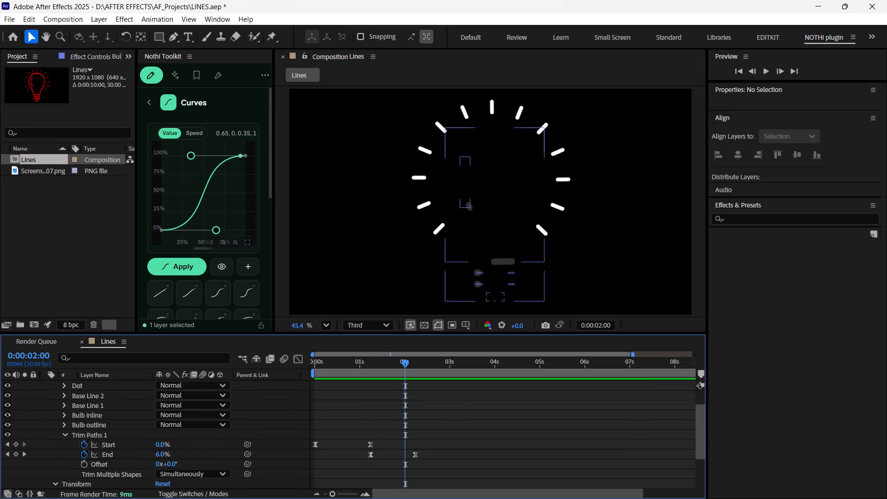
scroll(145, 423, "down", 2)
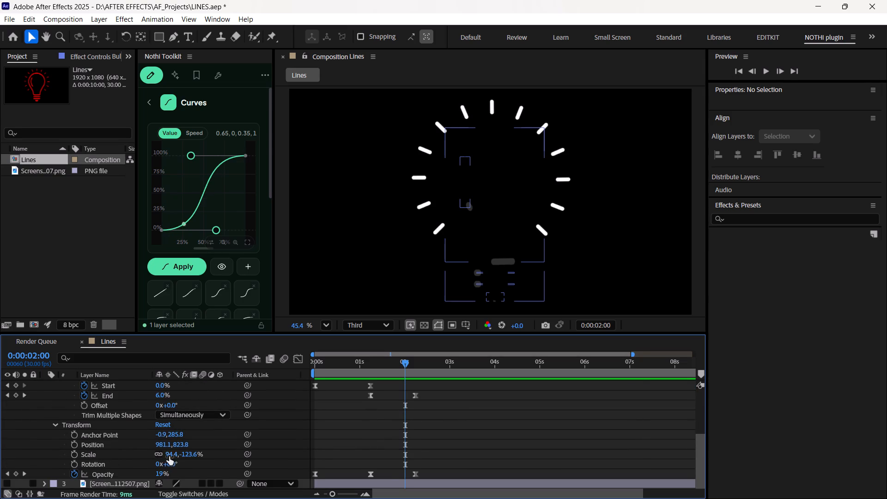
left_click(56, 427)
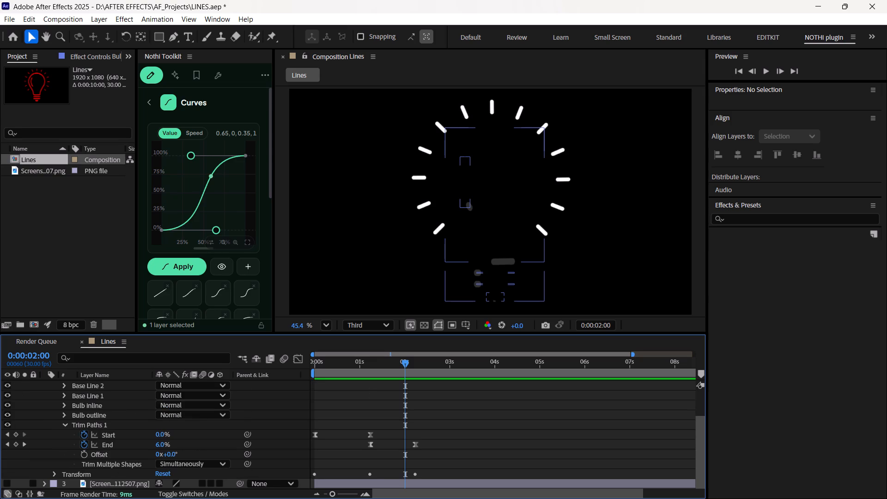
scroll(137, 438, "down", 2)
scroll(220, 432, "down", 2)
scroll(220, 432, "up", 2)
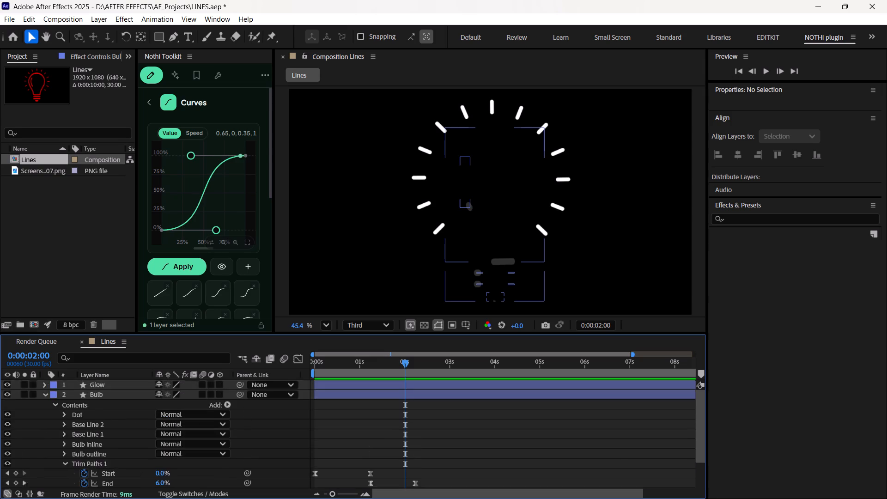
scroll(220, 432, "down", 4)
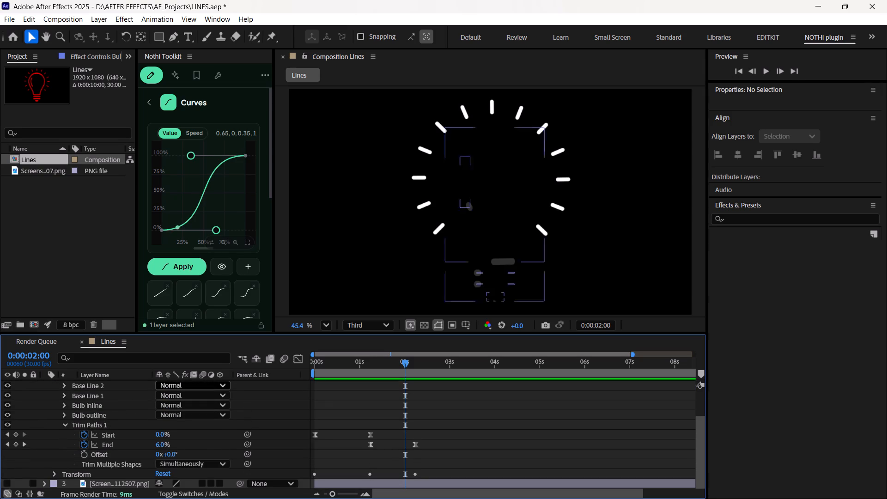
Scrub and replay the bulb animation from the start against its Trim Paths keyframes, stopping at 0:00:00:28.
left_click_drag(406, 365, 373, 364)
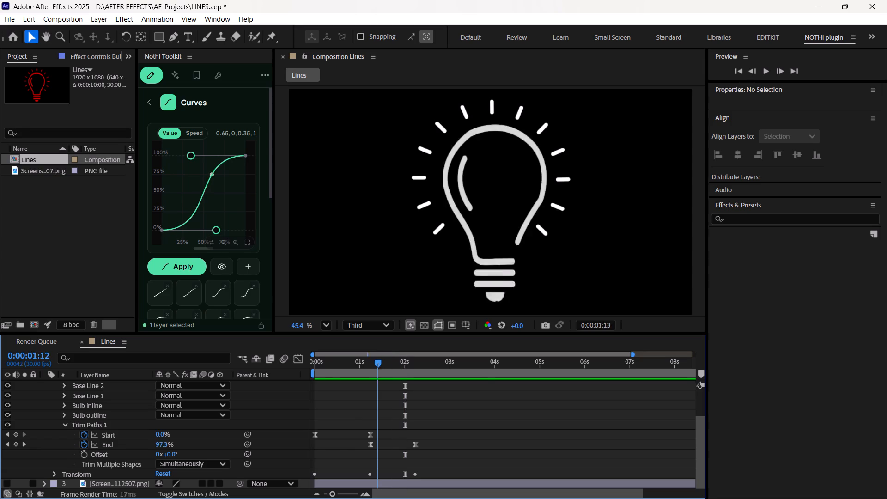
left_click_drag(373, 364, 279, 379)
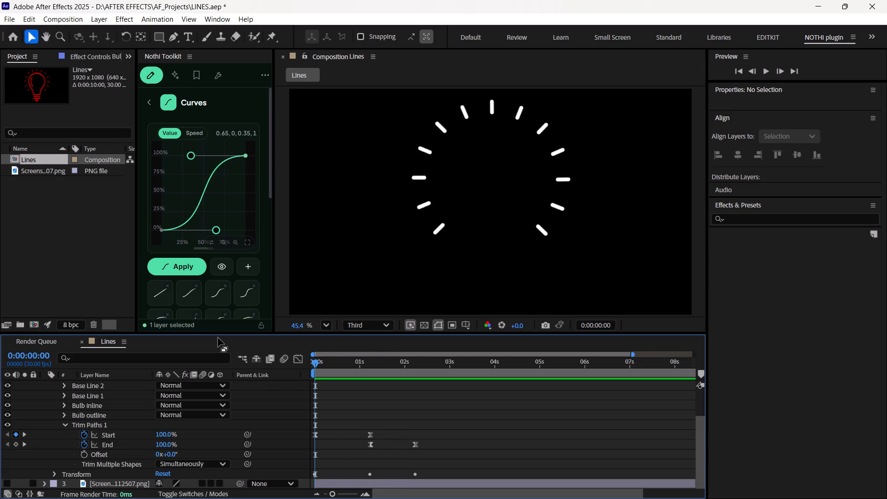
key("space")
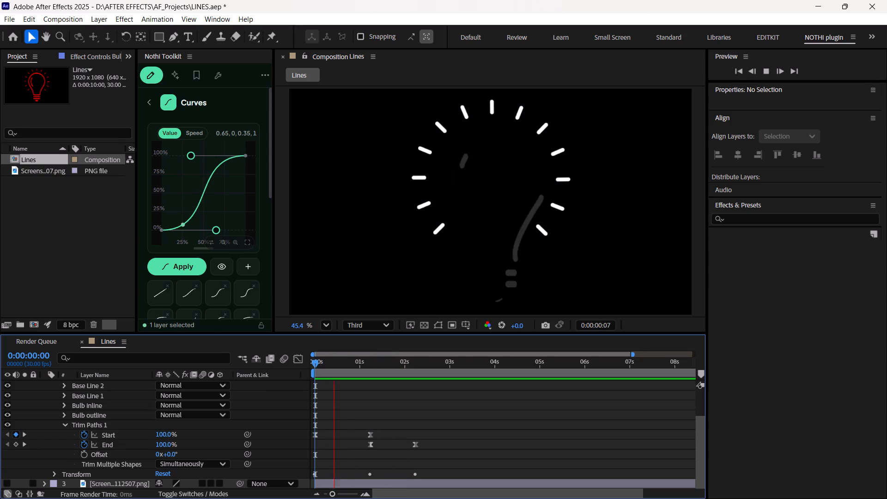
key("space")
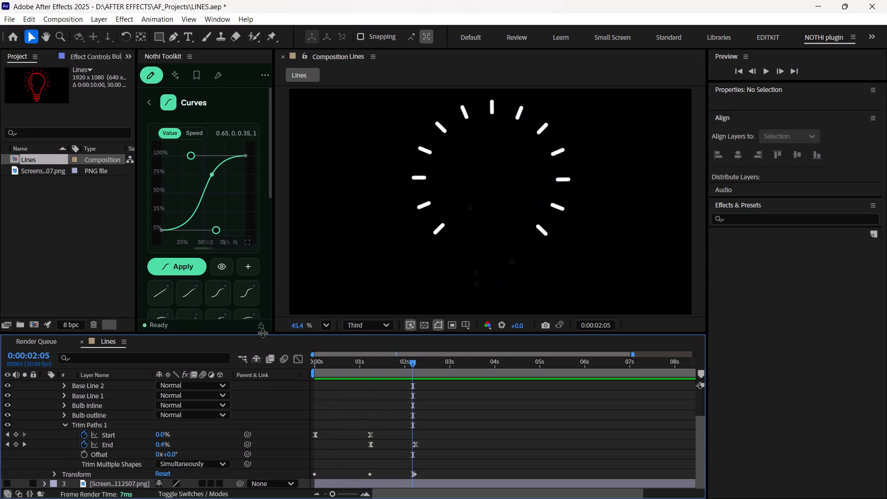
left_click_drag(410, 365, 266, 385)
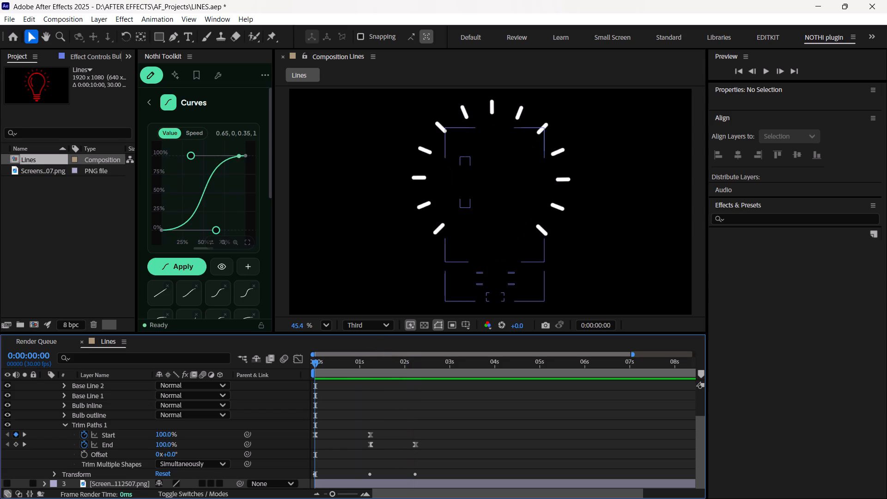
key("space")
key("space")
Review the Bulb layer's shape groups and Trim Paths keyframes, and collapse the layer.
scroll(339, 394, "down", 2)
scroll(356, 412, "up", 1)
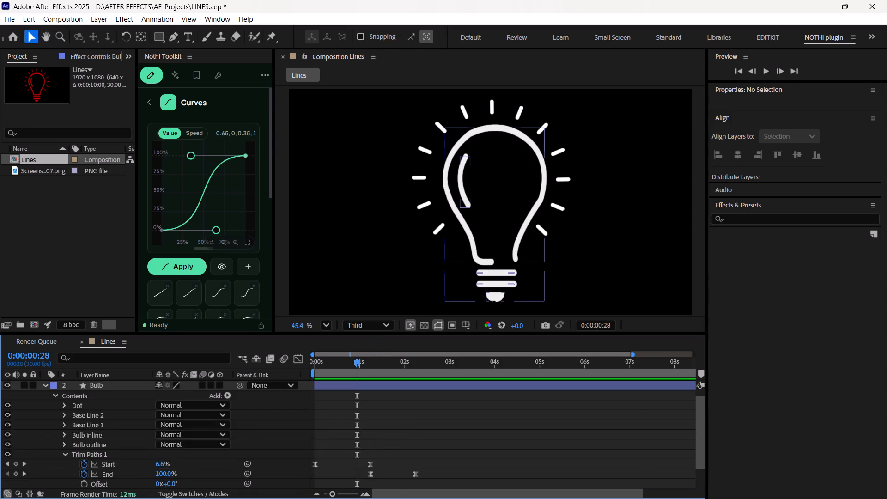
scroll(356, 412, "down", 3)
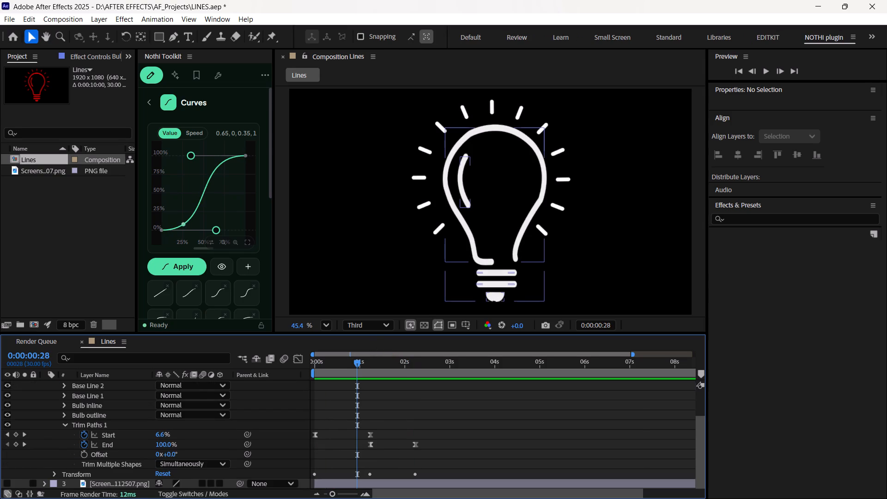
scroll(355, 403, "up", 2)
scroll(355, 403, "down", 3)
scroll(348, 384, "up", 2)
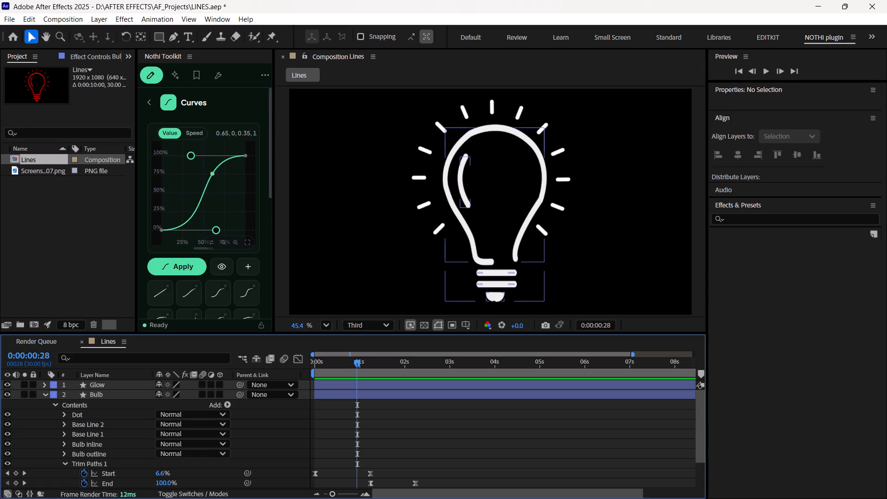
left_click(43, 394)
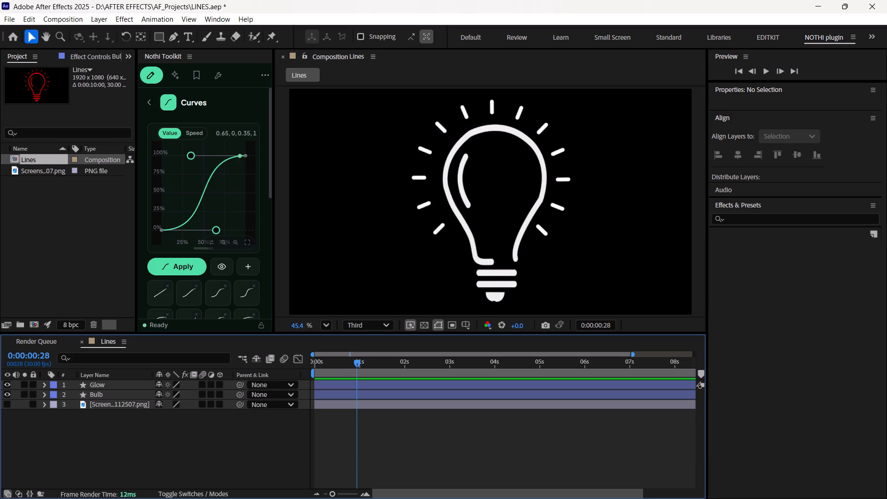
Examine the Glow layer's Repeater and Shape 1 transform properties, move the playhead to 0:00:00:00, and collapse the layer.
left_click(44, 383)
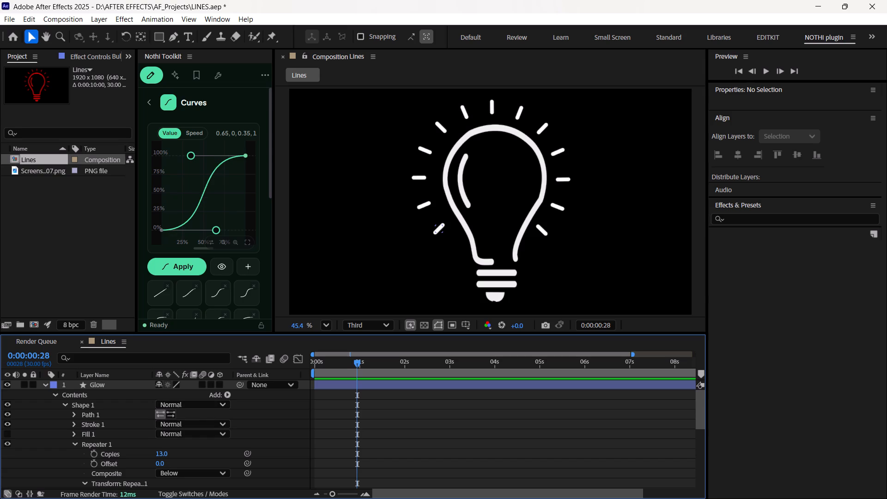
scroll(209, 452, "down", 1)
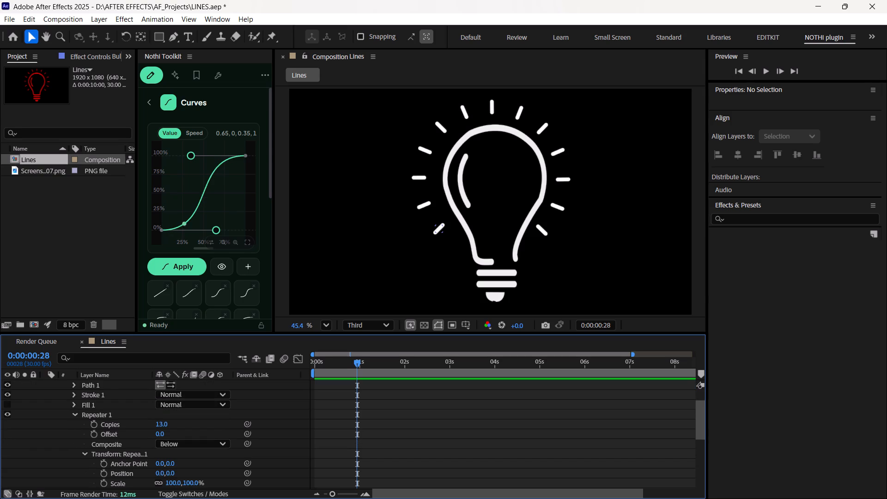
scroll(191, 421, "down", 1)
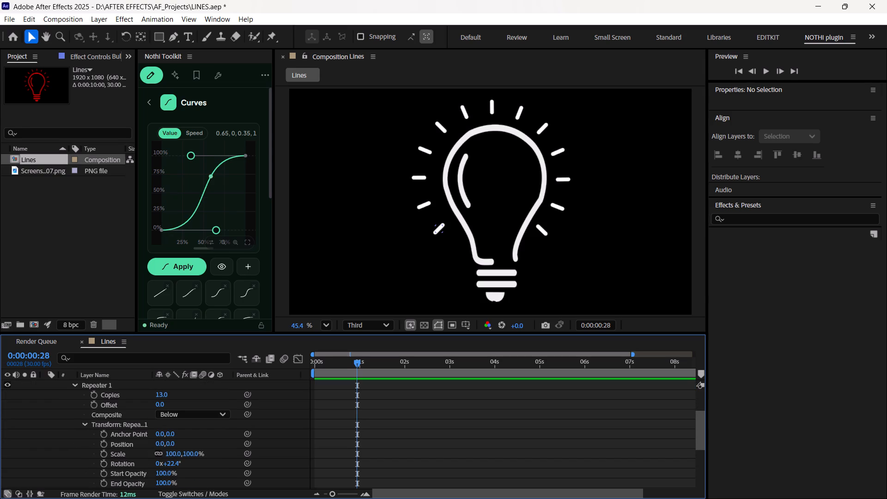
scroll(190, 418, "down", 2)
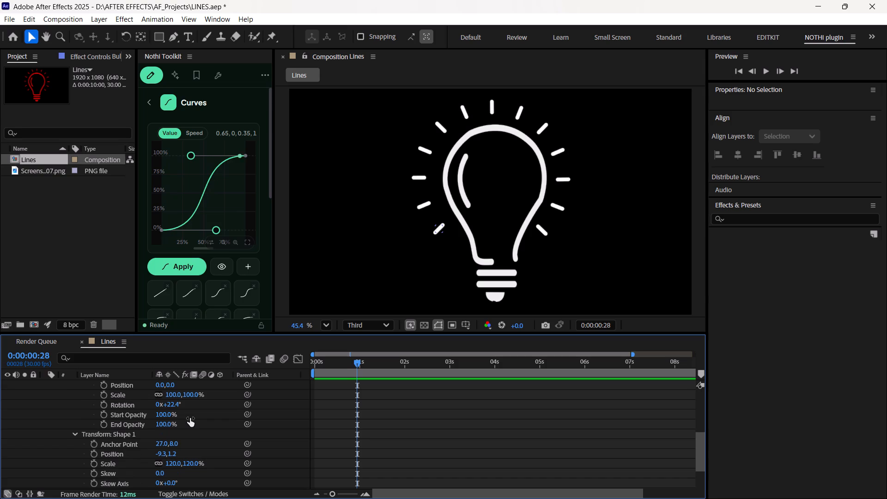
scroll(190, 418, "down", 1)
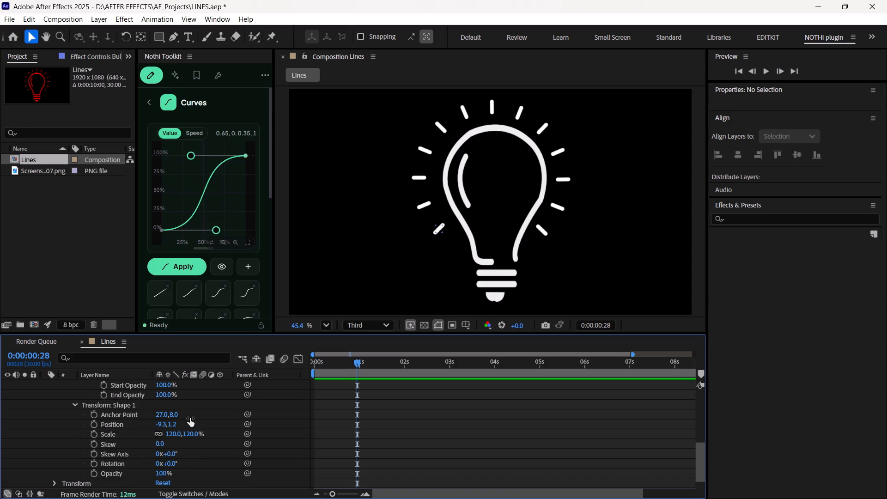
scroll(190, 418, "up", 3)
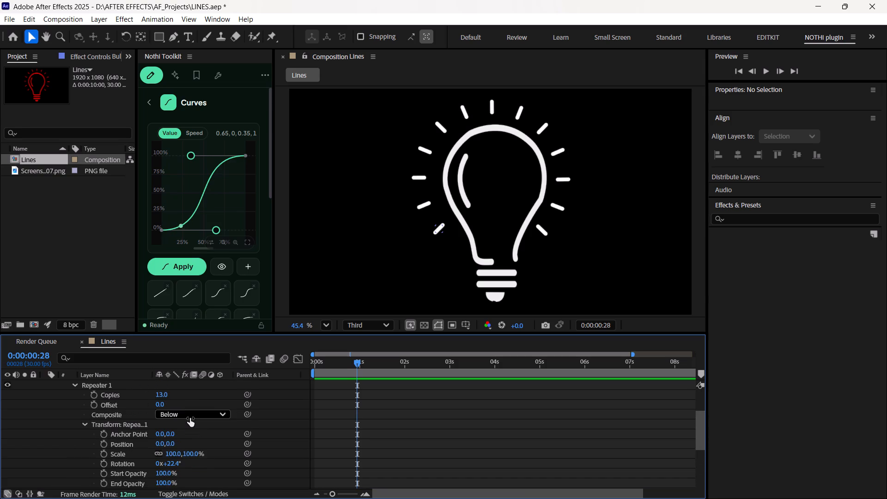
scroll(190, 418, "down", 2)
scroll(190, 418, "up", 1)
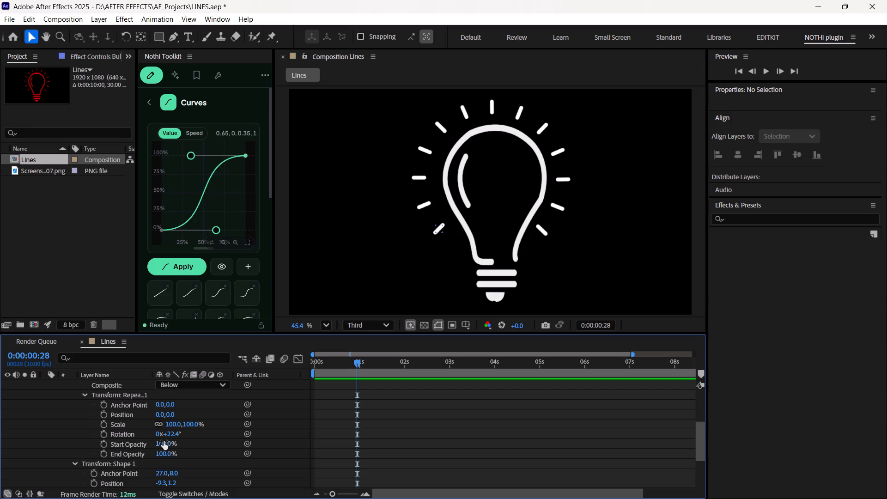
left_click_drag(358, 360, 287, 371)
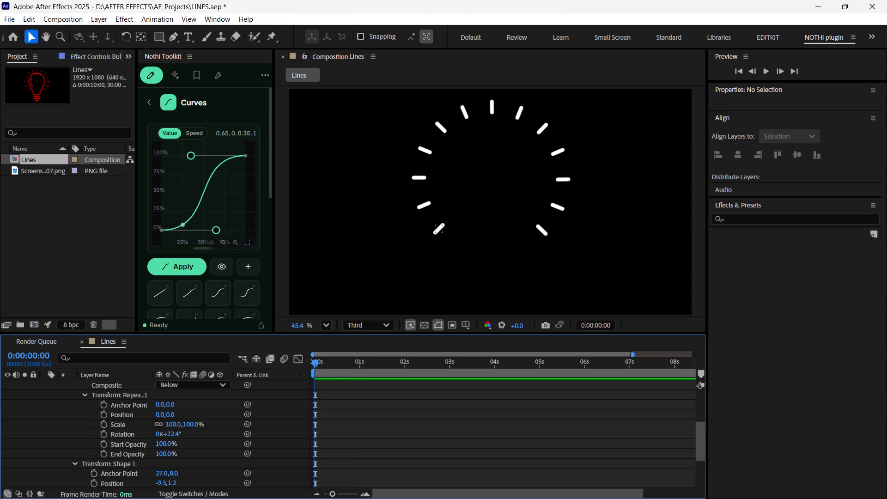
scroll(362, 422, "down", 4)
scroll(362, 422, "up", 2)
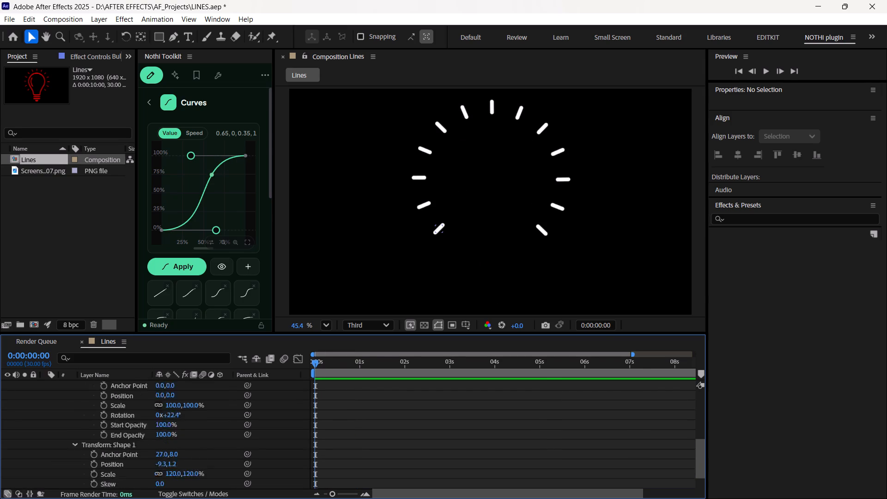
scroll(362, 422, "up", 3)
scroll(193, 414, "up", 5)
scroll(131, 415, "down", 6)
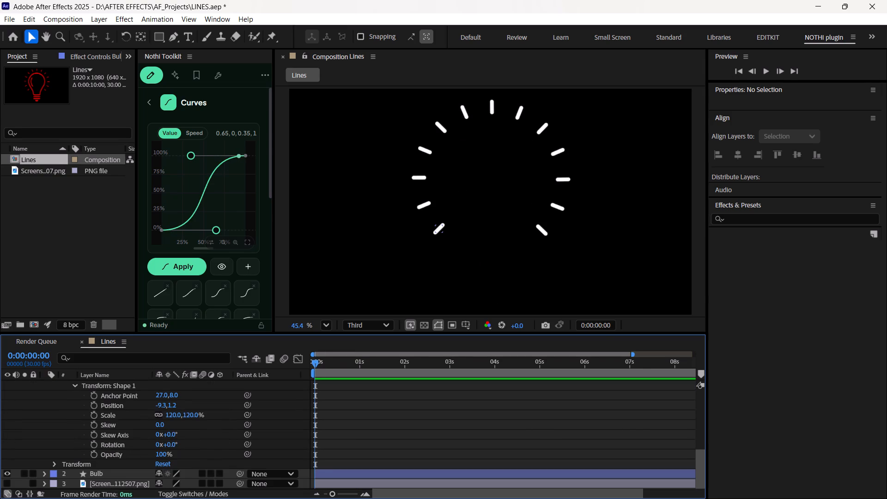
scroll(74, 420, "up", 6)
left_click(48, 384)
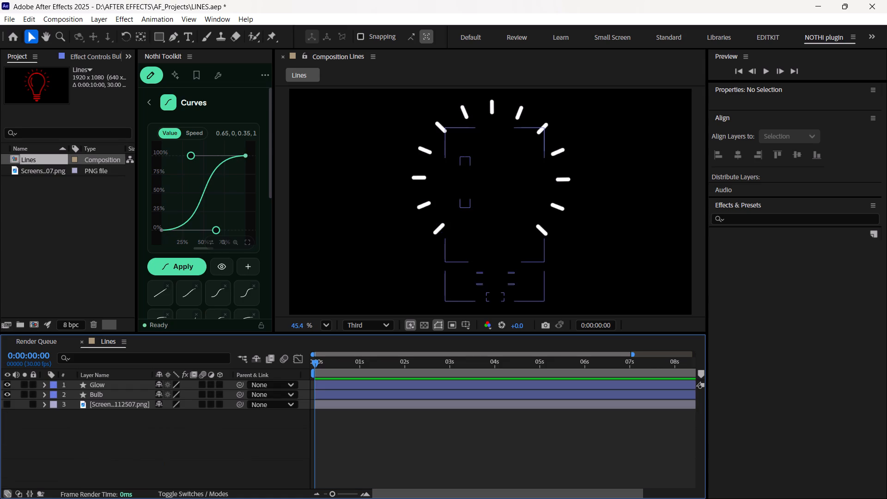
Reveal only the keyframed properties of the Bulb layer.
left_click(117, 396)
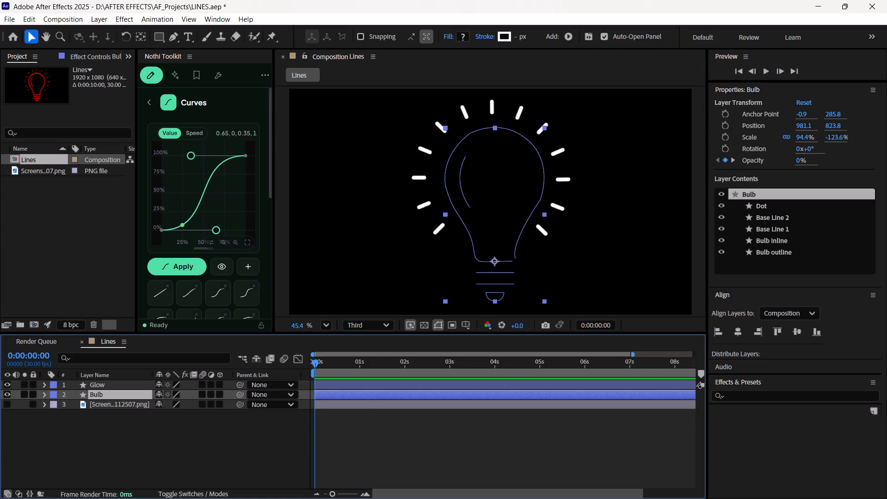
key("u")
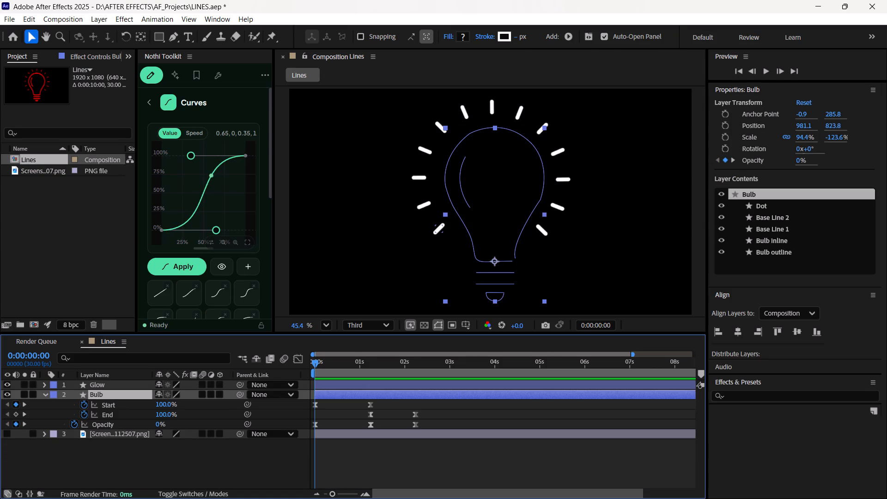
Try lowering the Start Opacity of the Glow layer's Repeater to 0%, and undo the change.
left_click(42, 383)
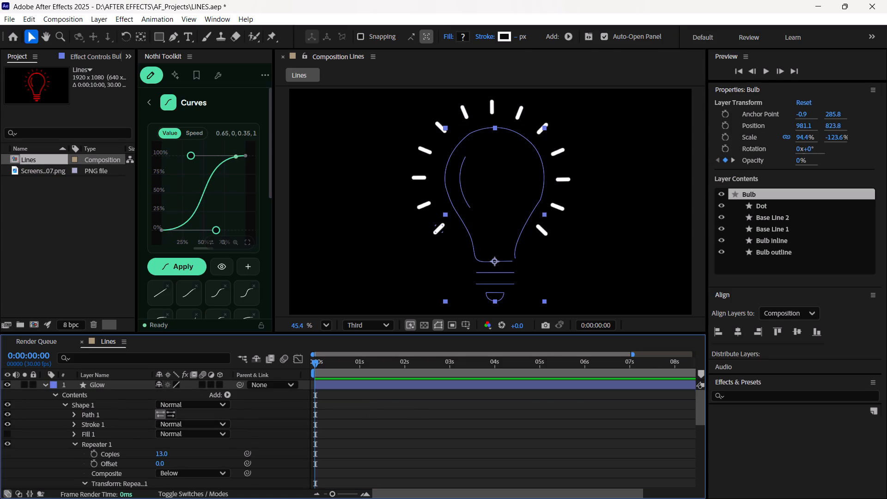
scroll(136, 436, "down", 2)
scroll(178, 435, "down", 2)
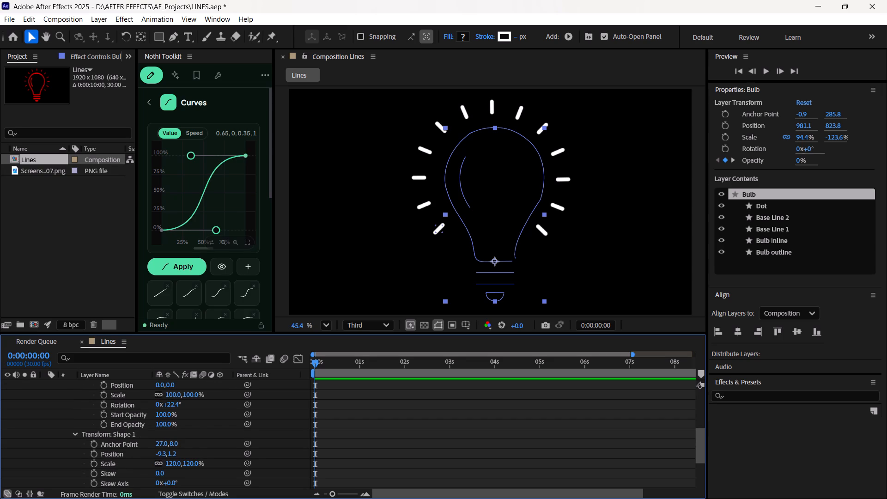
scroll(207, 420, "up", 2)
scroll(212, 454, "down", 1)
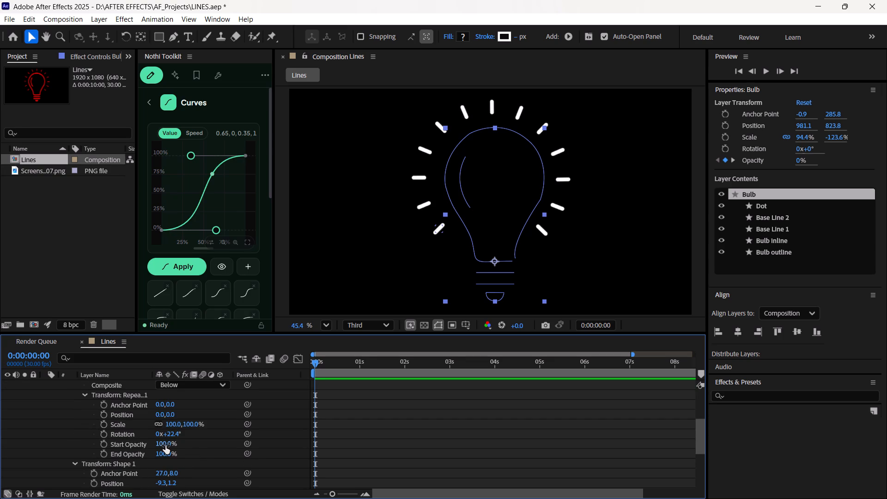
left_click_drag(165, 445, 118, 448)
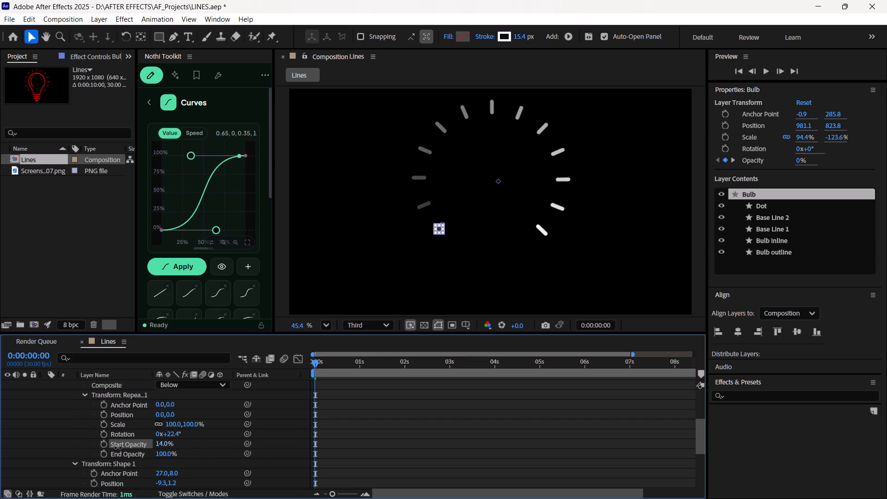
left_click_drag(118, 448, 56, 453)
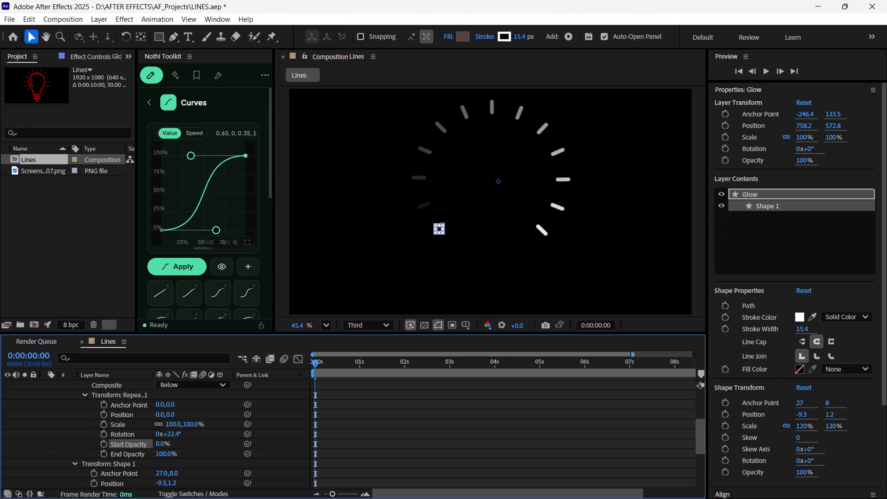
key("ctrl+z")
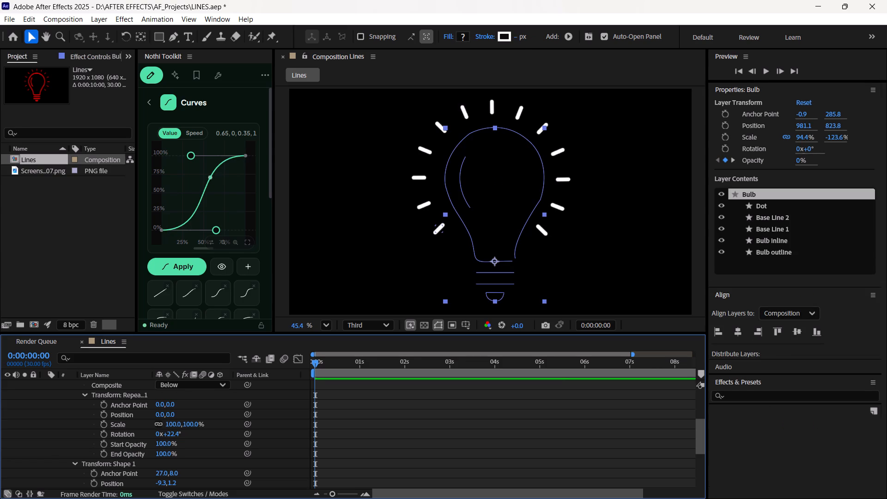
Add Trim Paths to the Glow layer's contents, collapse Shape 1, and expand the Trim Paths properties.
scroll(206, 431, "up", 4)
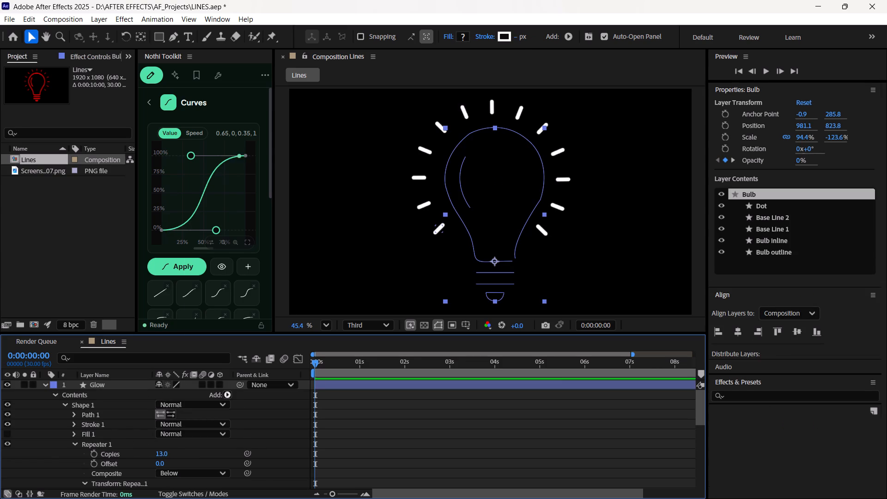
left_click(227, 396)
left_click(225, 325)
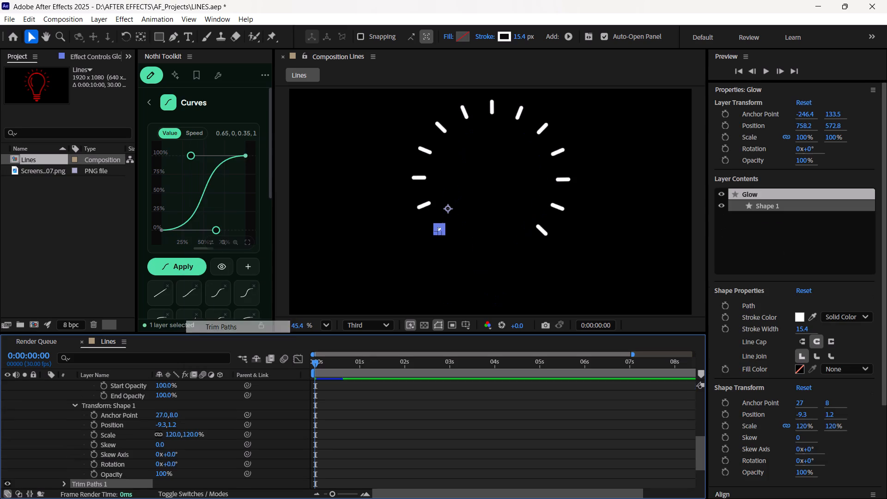
scroll(140, 445, "down", 1)
scroll(134, 442, "up", 2)
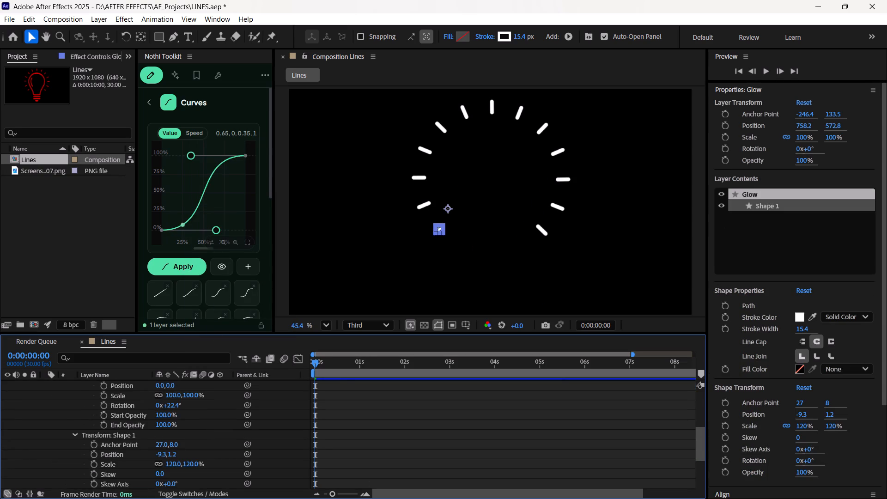
left_click(72, 433)
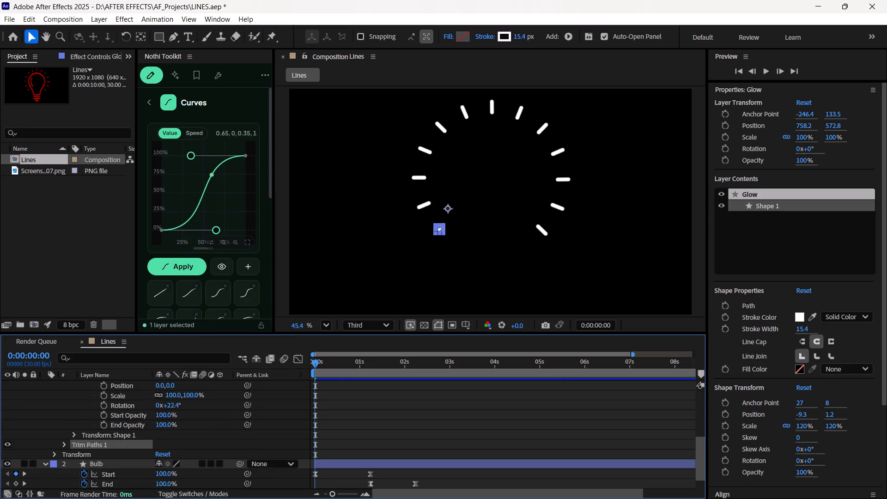
scroll(111, 434, "up", 2)
left_click(84, 425)
scroll(84, 425, "up", 1)
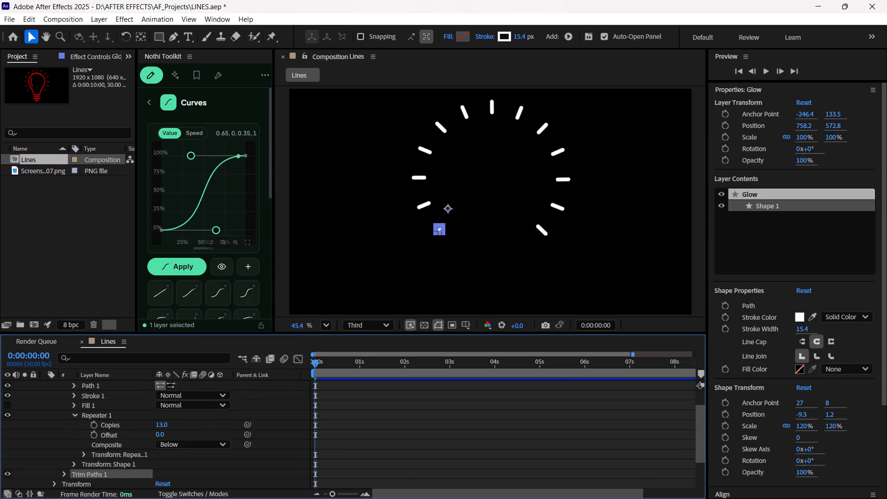
scroll(84, 425, "up", 1)
left_click(67, 406)
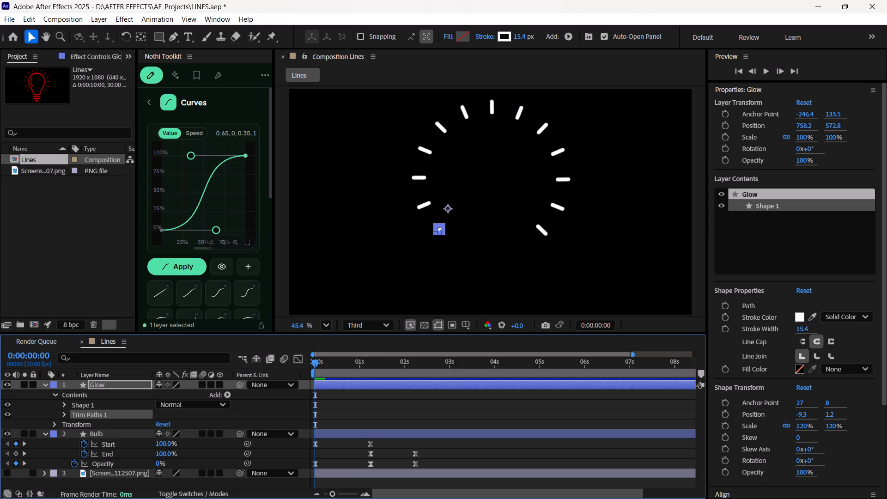
left_click(62, 415)
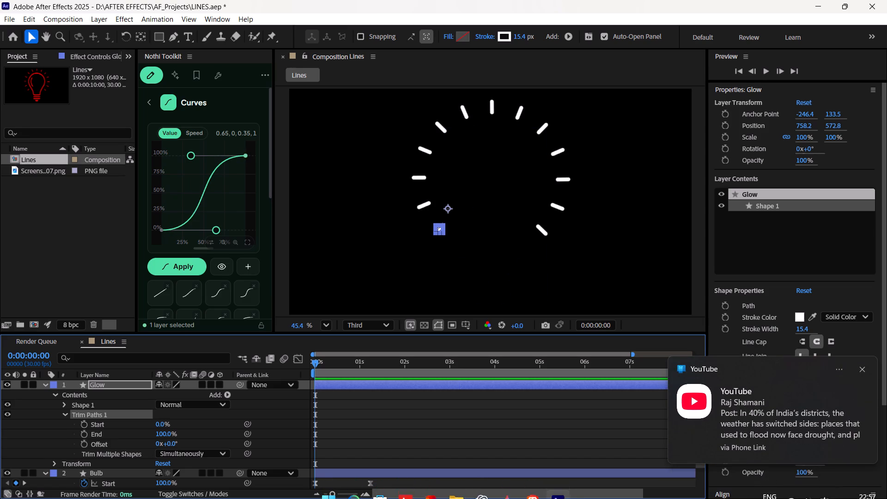
left_click(864, 394)
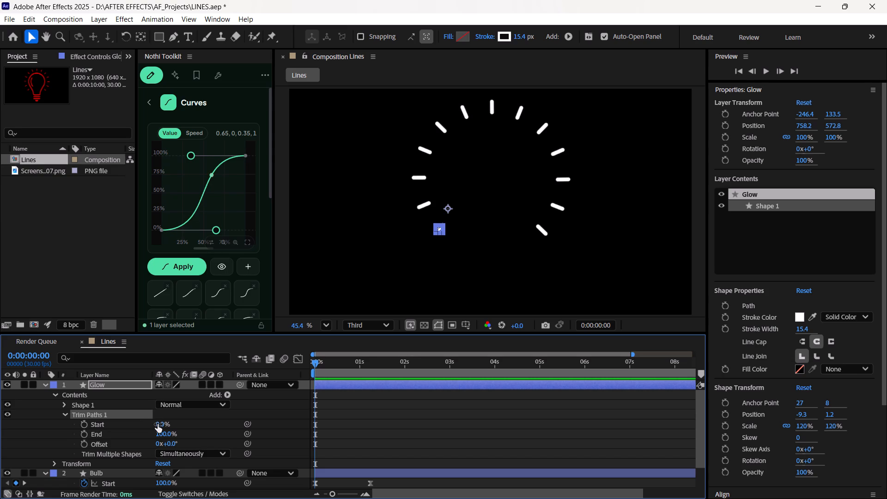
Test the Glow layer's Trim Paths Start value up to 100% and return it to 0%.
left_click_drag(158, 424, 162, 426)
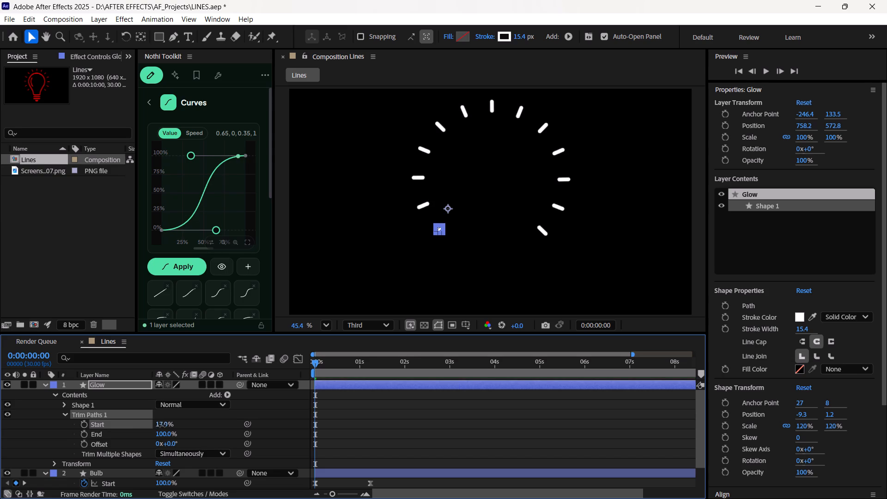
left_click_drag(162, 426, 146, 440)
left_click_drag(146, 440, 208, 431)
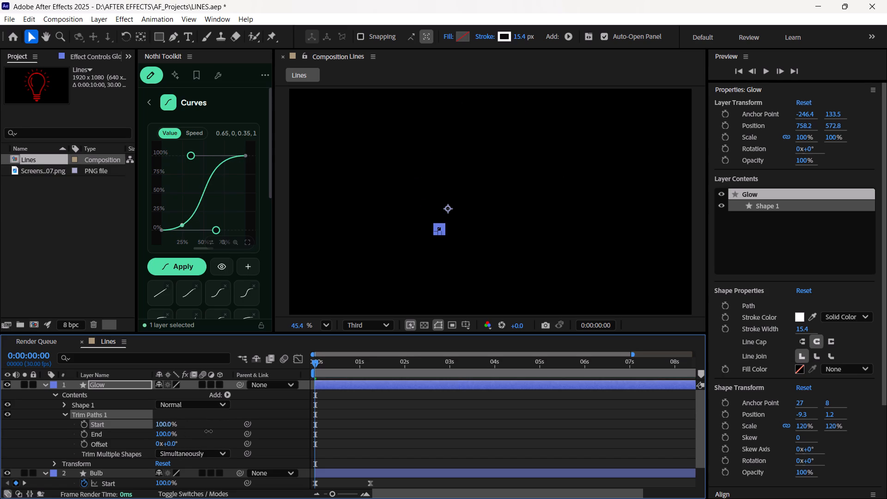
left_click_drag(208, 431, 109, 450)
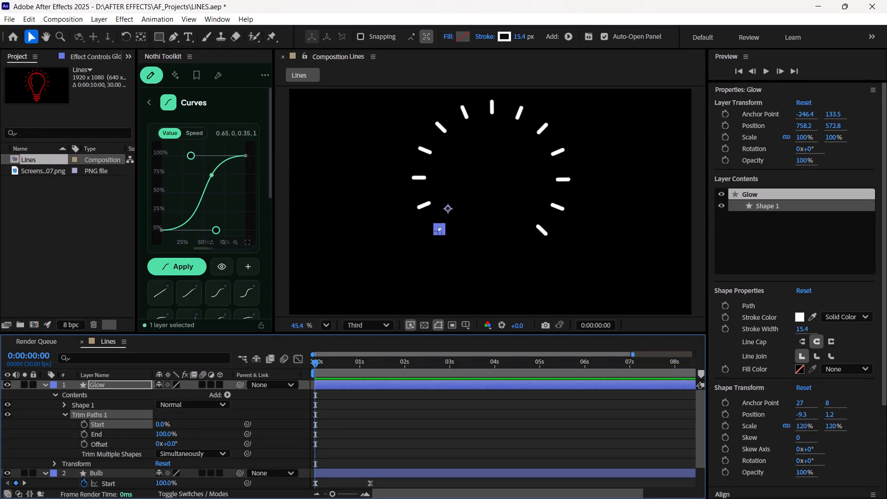
Set the Glow layer's Trim Paths End to 0% and start keyframing it at 0:00:00:00.
left_click_drag(165, 436, 115, 446)
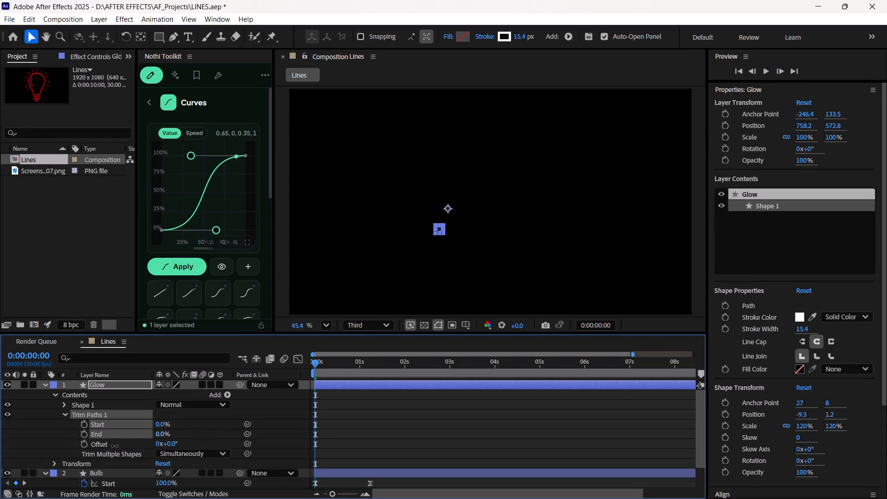
left_click_drag(115, 446, 39, 457)
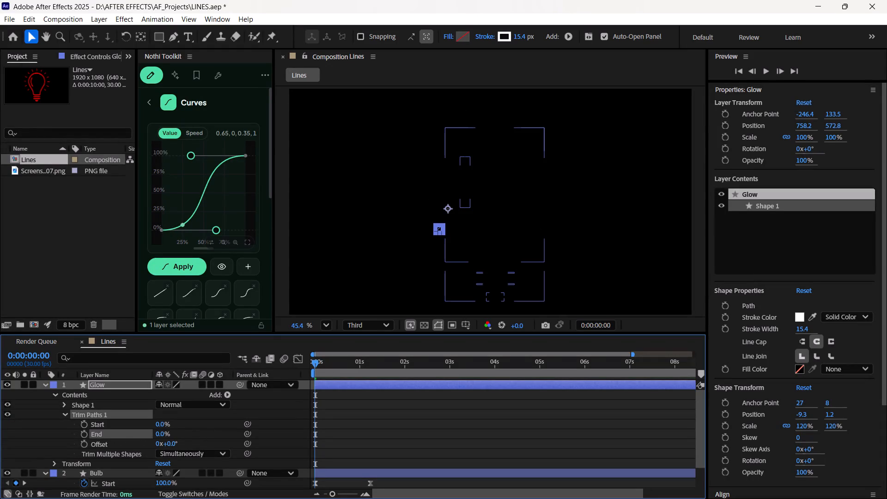
left_click(84, 435)
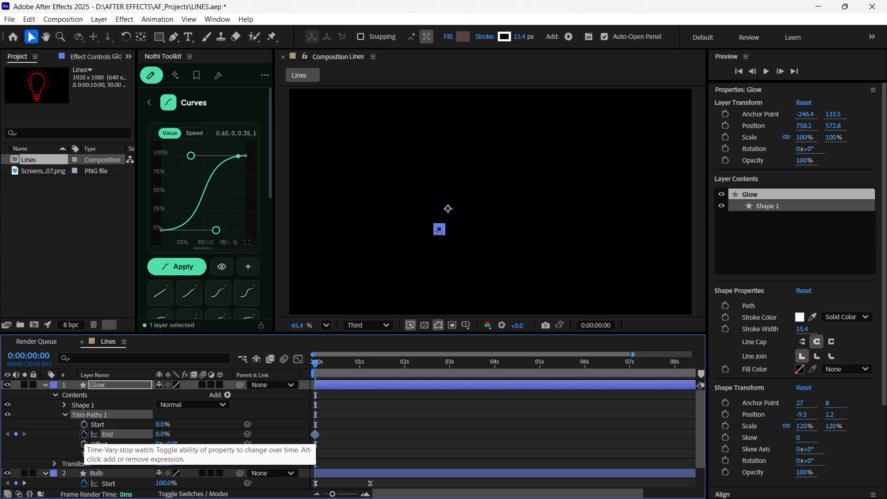
Add a keyframe at 0:00:01:07 for the Glow layer's Trim Paths End and set it to 100%.
left_click(25, 481)
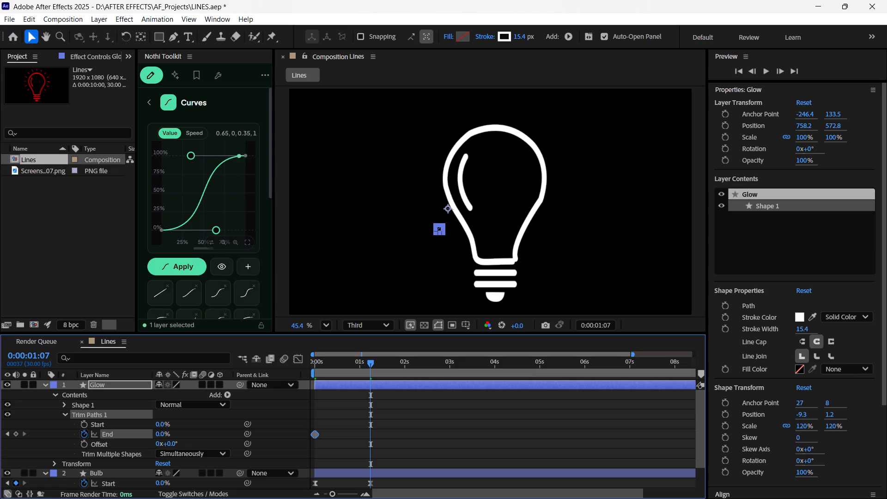
left_click(16, 436)
left_click_drag(161, 433, 215, 433)
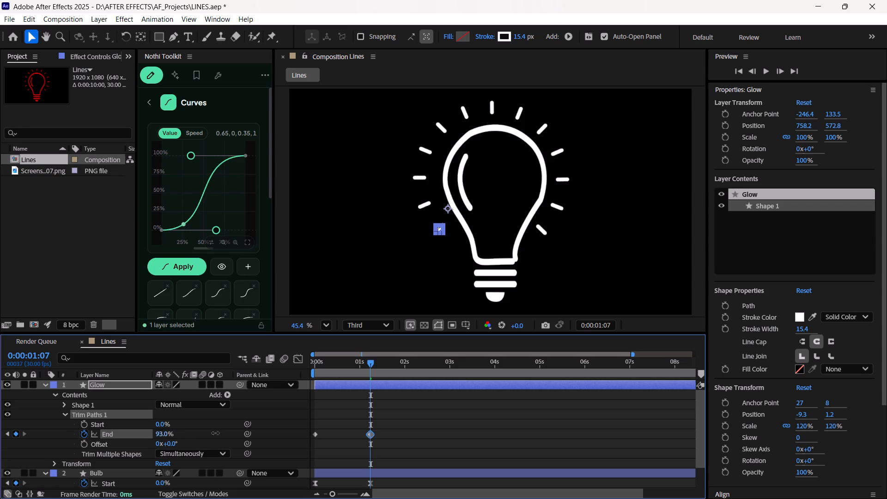
left_click_drag(215, 433, 263, 432)
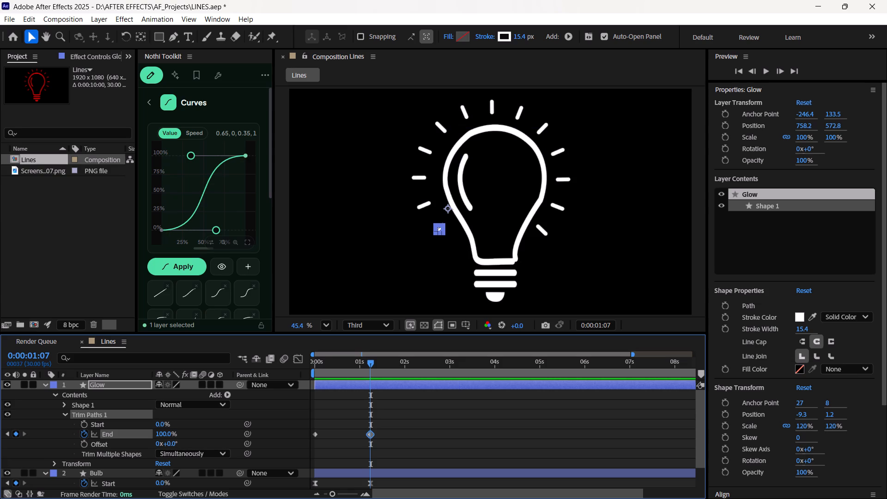
Keyframe the Glow layer's Trim Paths Start at 0% at the Bulb End keyframe times, 0:00:02:07 and 0:00:01:07.
left_click(24, 484)
scroll(460, 426, "down", 3)
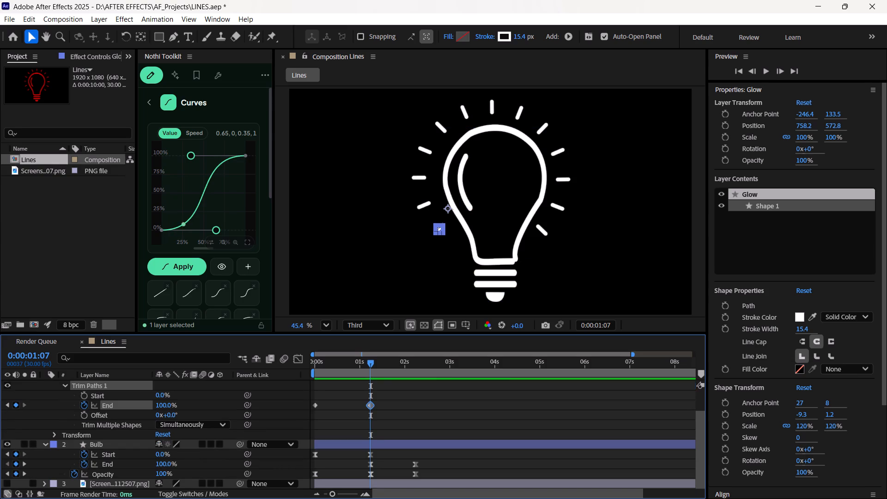
left_click(23, 464)
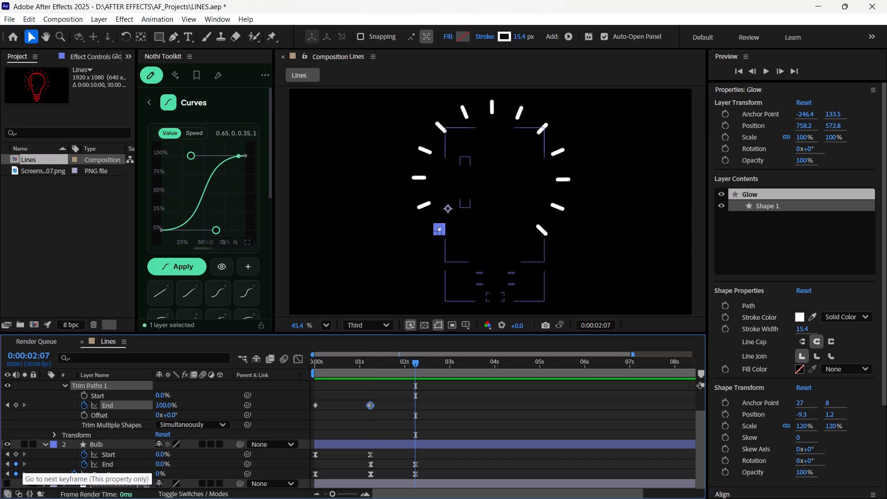
left_click(82, 393)
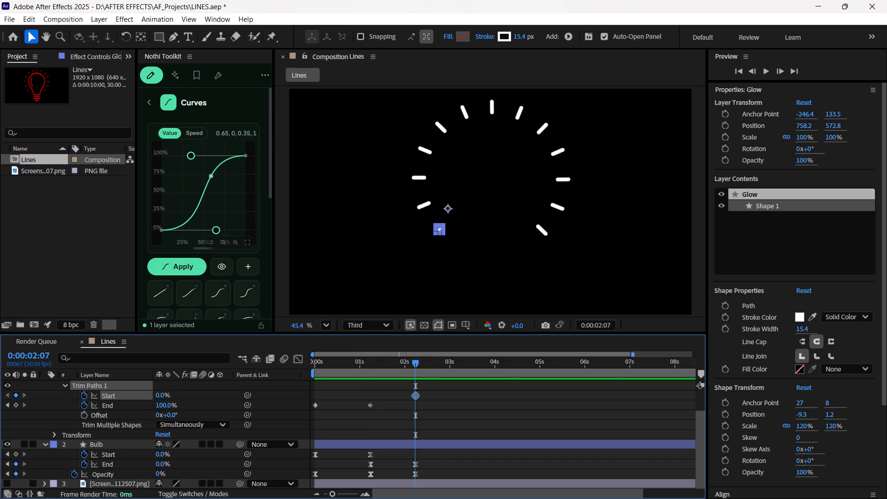
left_click(5, 407)
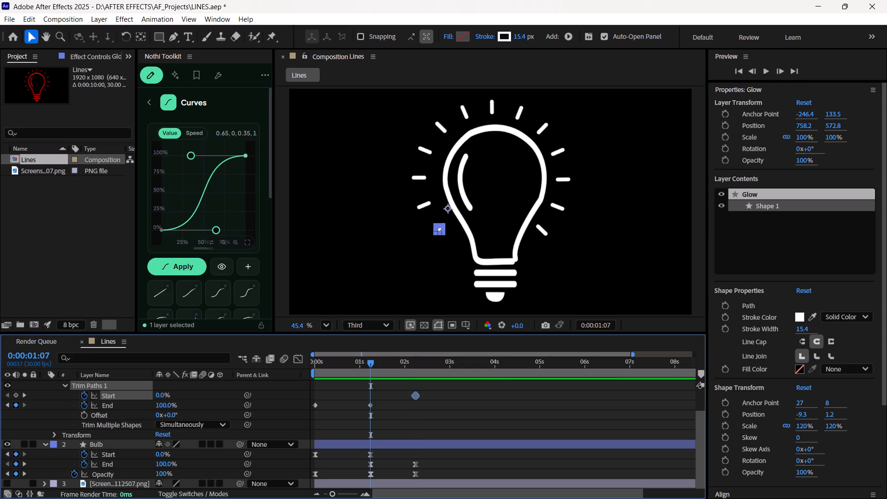
left_click(15, 396)
Set the Glow layer's Trim Paths Start to 100% at the 0:00:02:07 keyframe.
left_click(24, 396)
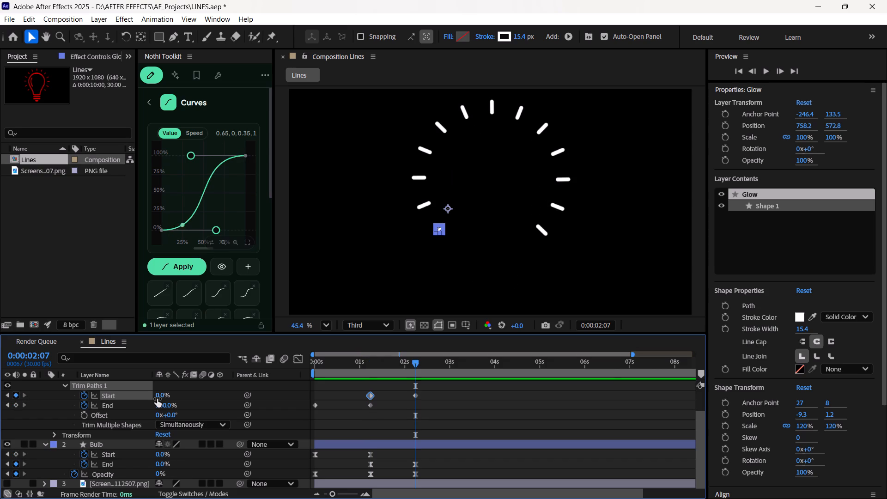
left_click_drag(160, 395, 162, 396)
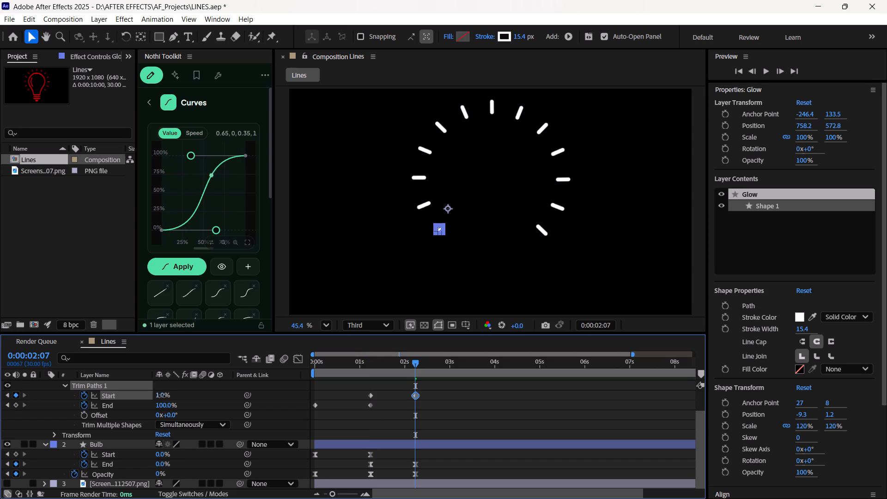
left_click_drag(162, 396, 216, 388)
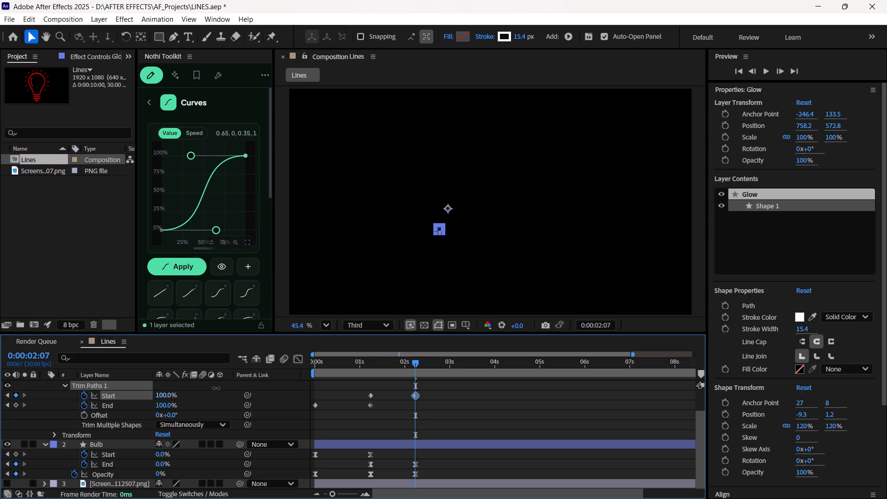
left_click_drag(216, 388, 228, 385)
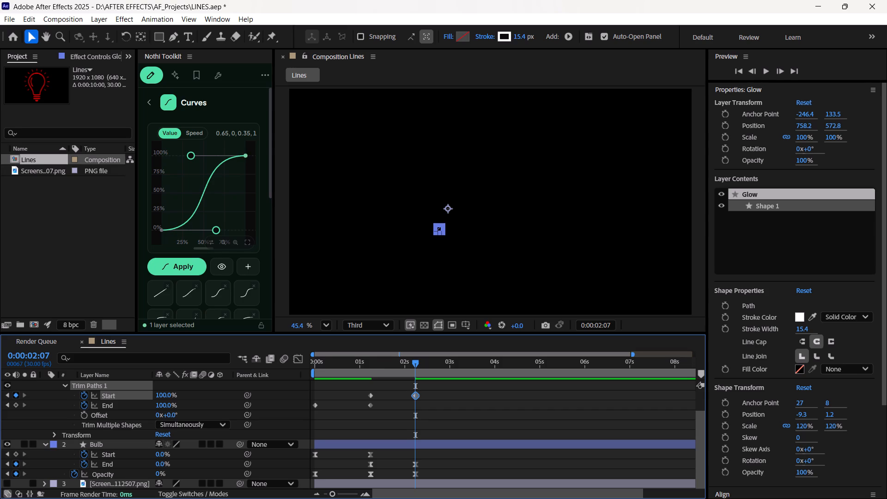
Apply the Smooth curve preset to the Glow layer's Trim Paths End keyframes and to its Start keyframes.
left_click_drag(382, 408, 365, 416)
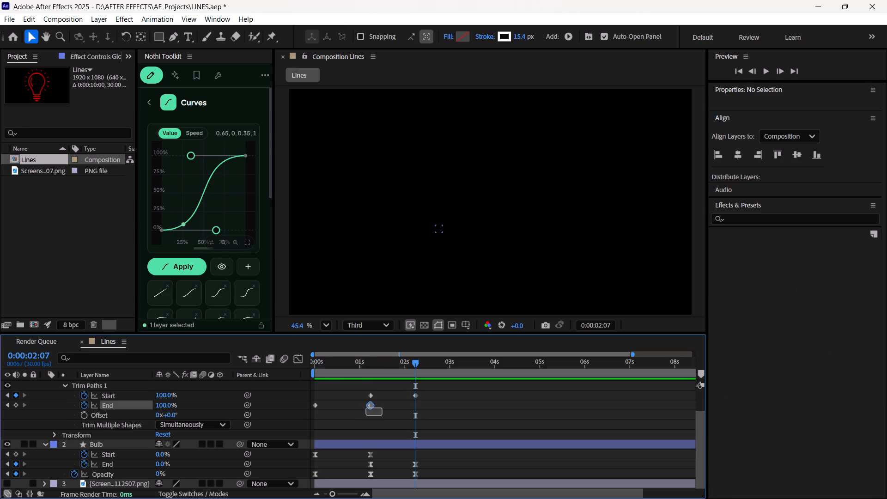
left_click_drag(365, 416, 314, 401)
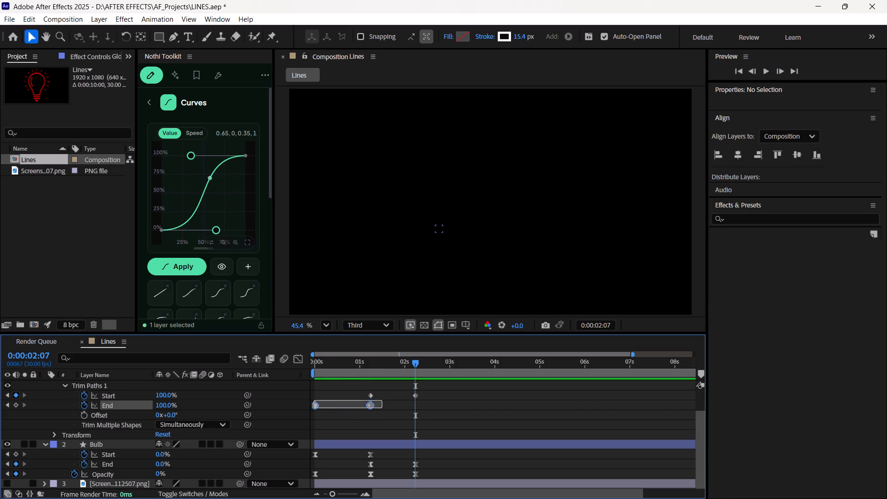
left_click_drag(314, 401, 314, 406)
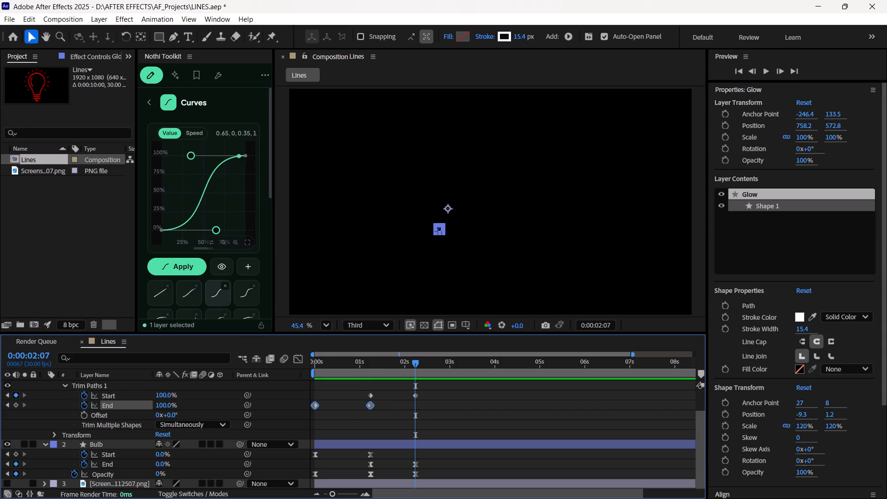
left_click_drag(216, 294, 221, 300)
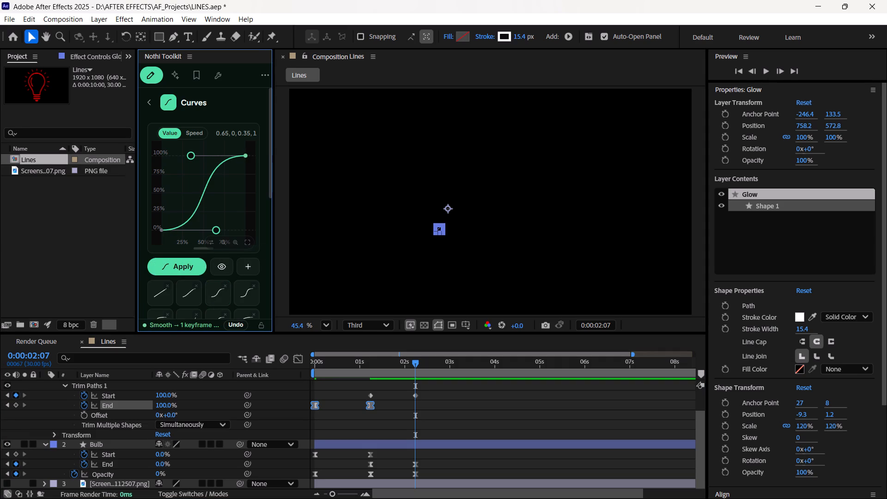
left_click_drag(428, 394, 372, 398)
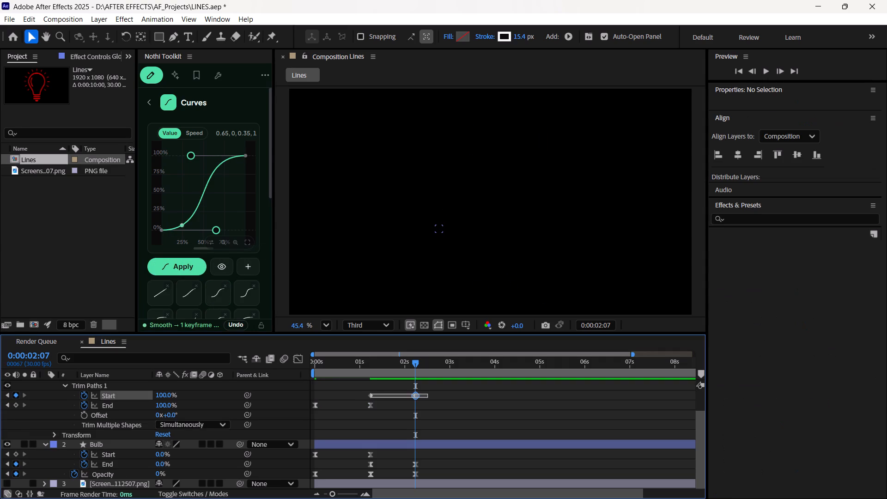
left_click_drag(372, 398, 368, 399)
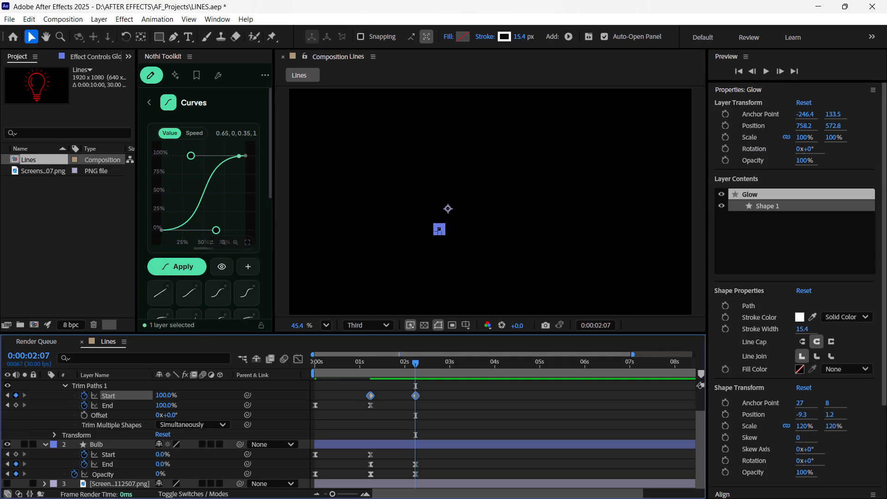
left_click(221, 292)
Play the animation repeatedly from 0:00:00:00 to check the timing of the Glow rays against the Bulb.
left_click_drag(418, 362, 390, 370)
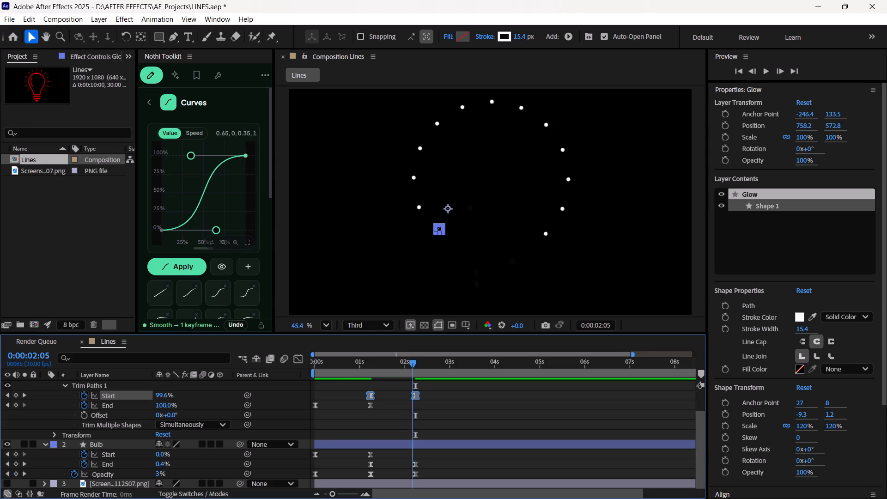
left_click_drag(390, 370, 238, 404)
key("space")
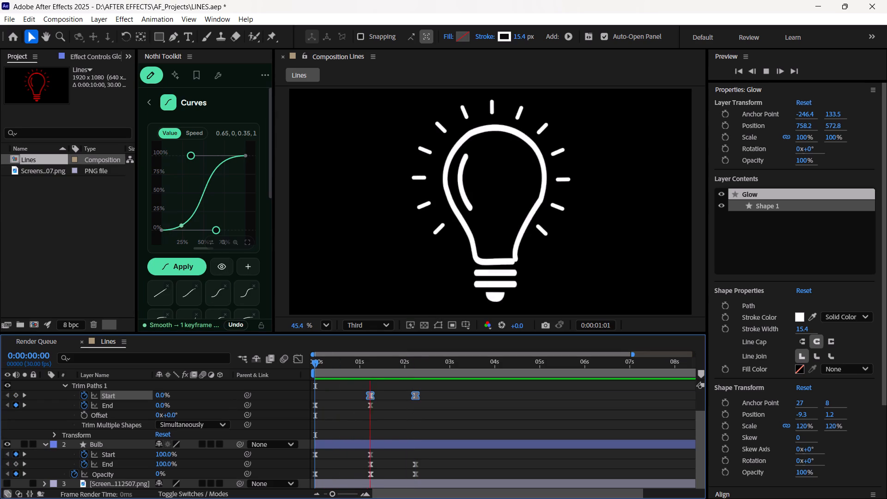
key("space")
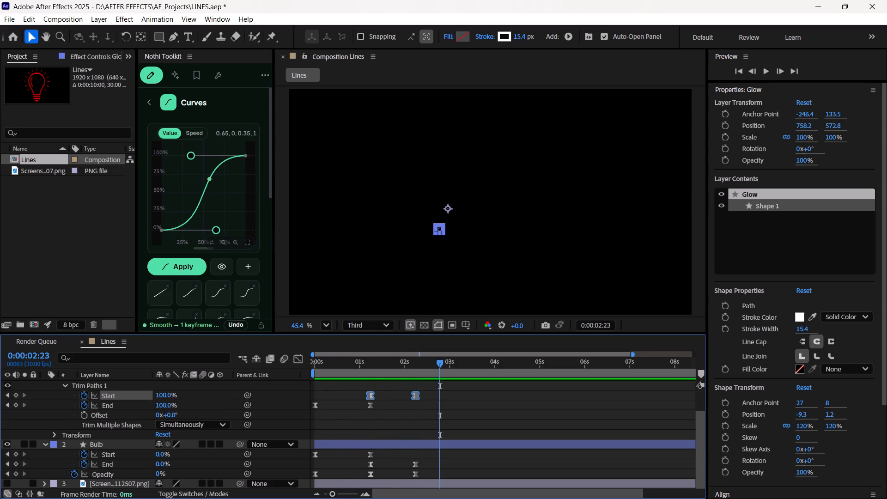
left_click_drag(437, 363, 239, 397)
key("space")
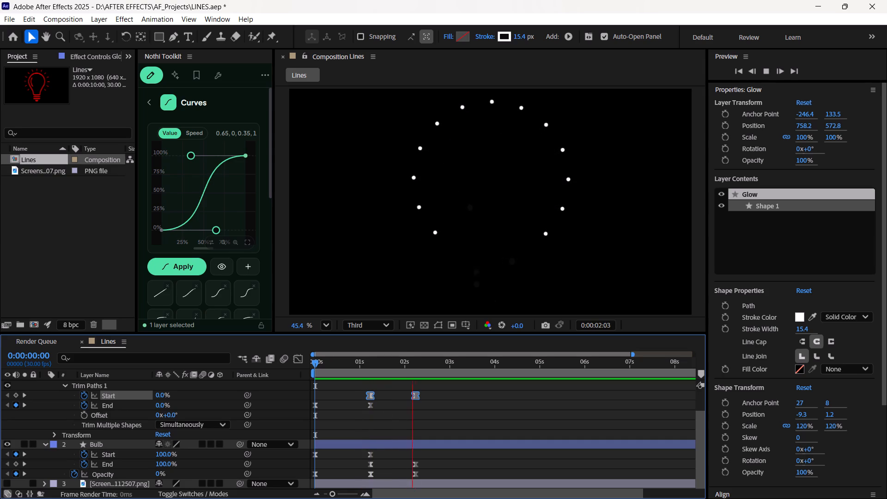
key("space")
left_click_drag(423, 362, 303, 383)
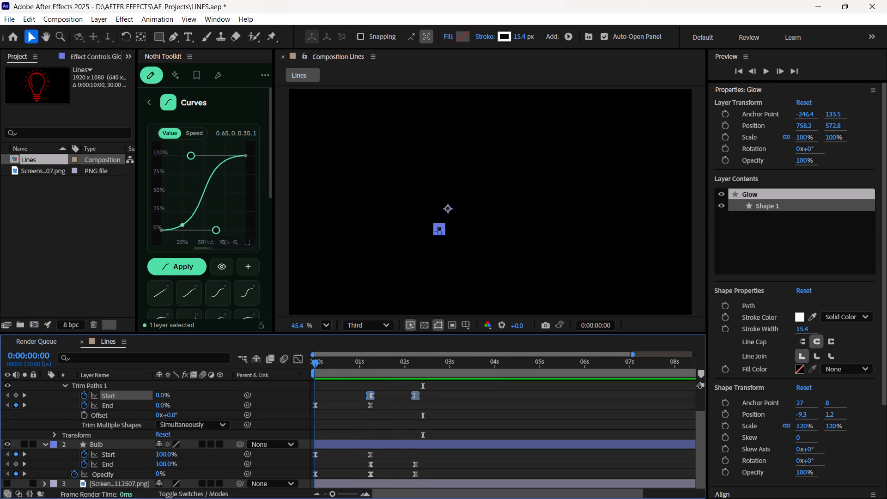
left_click_drag(303, 383, 289, 386)
key("space")
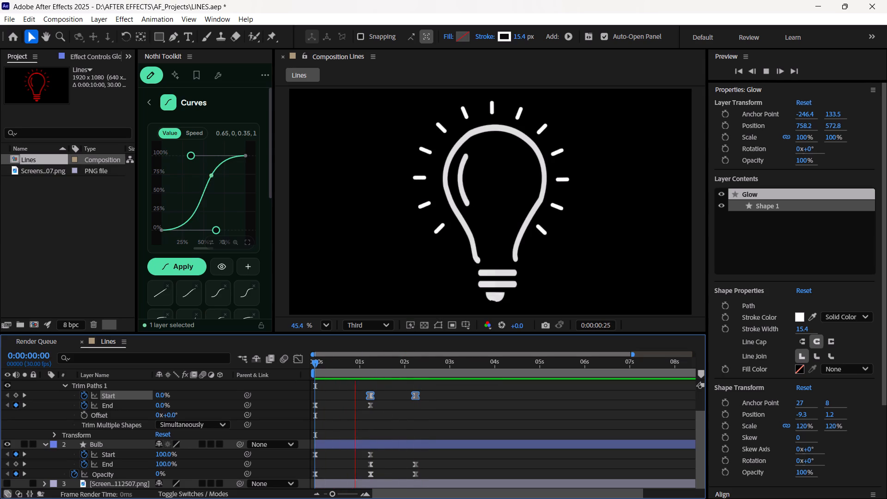
key("space")
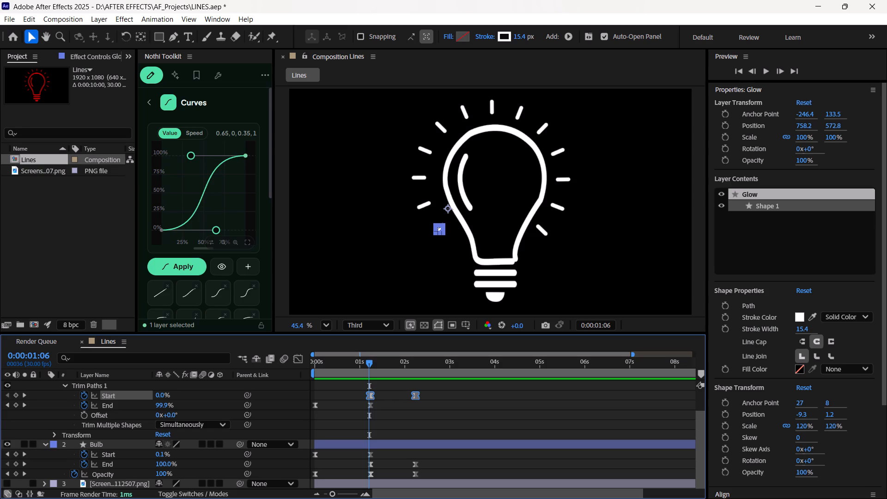
left_click_drag(369, 360, 305, 382)
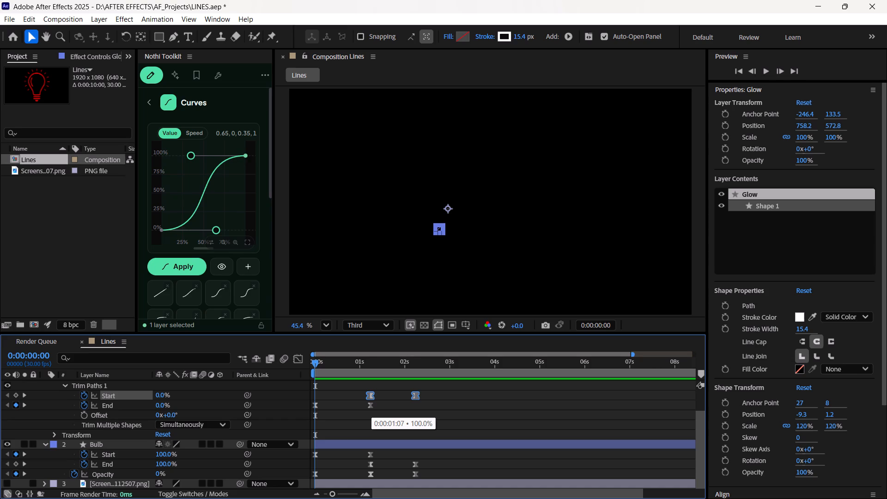
Move the Glow layer's 100% Trim Paths End keyframe earlier to about 0:00:00:22 and preview the animation.
left_click_drag(370, 404, 347, 402)
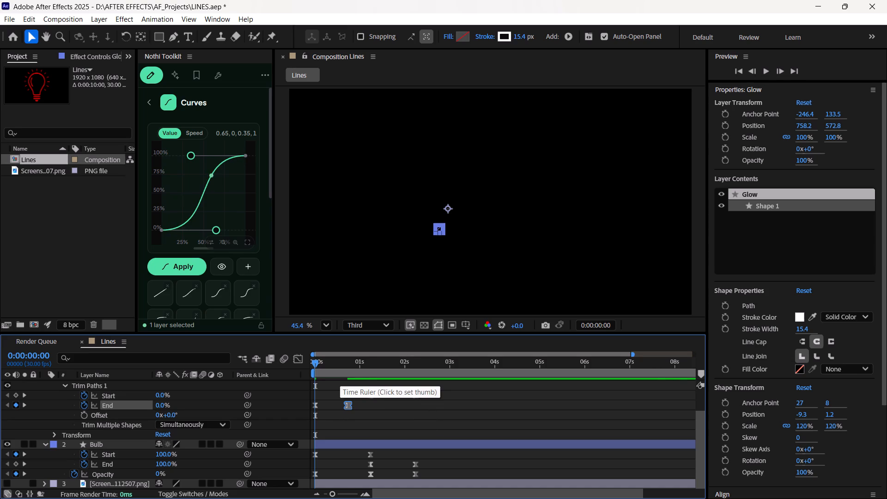
key("space")
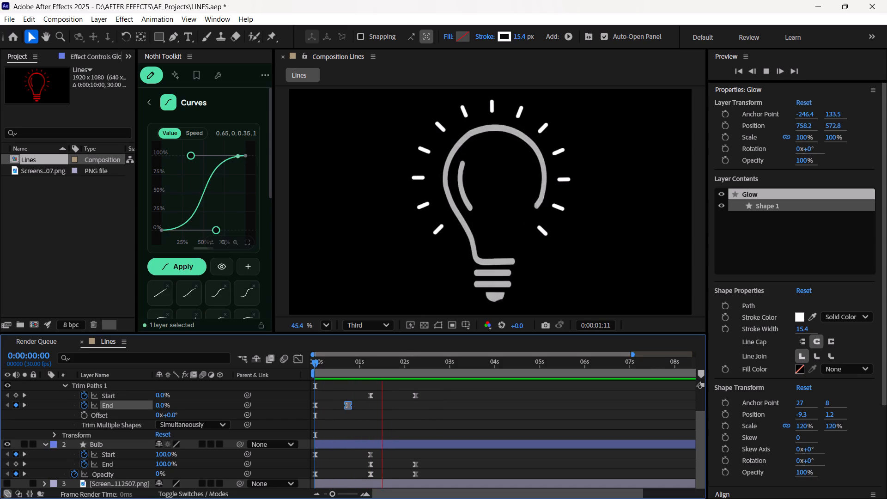
key("space")
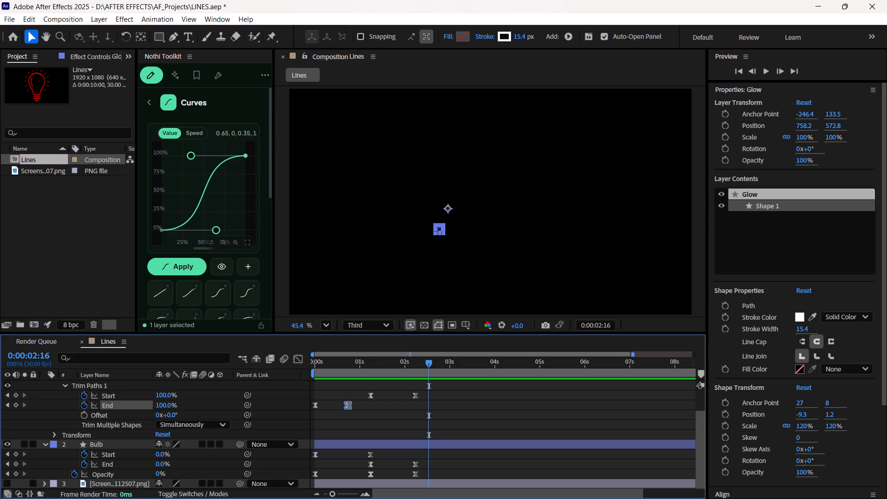
Move the Glow layer's 100% Trim Paths Start keyframe earlier to about 0:00:01:27 and preview the animation from the beginning.
left_click(414, 395)
left_click_drag(414, 395, 397, 396)
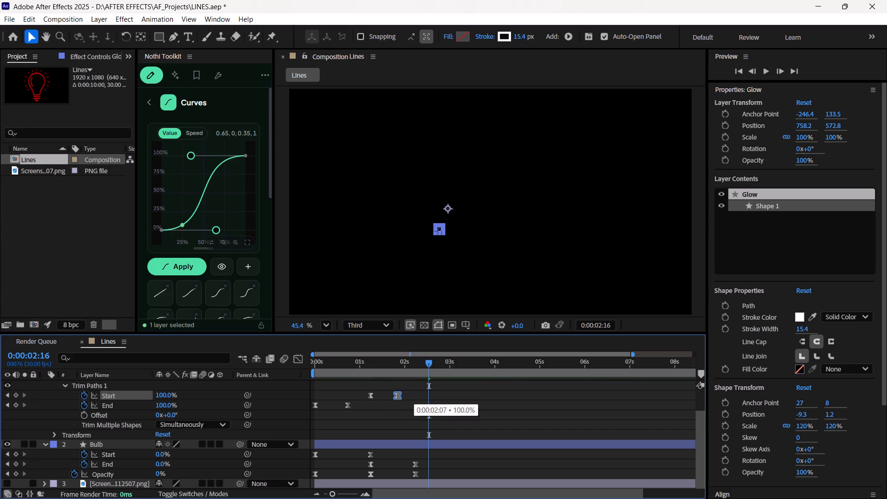
left_click_drag(397, 396, 399, 396)
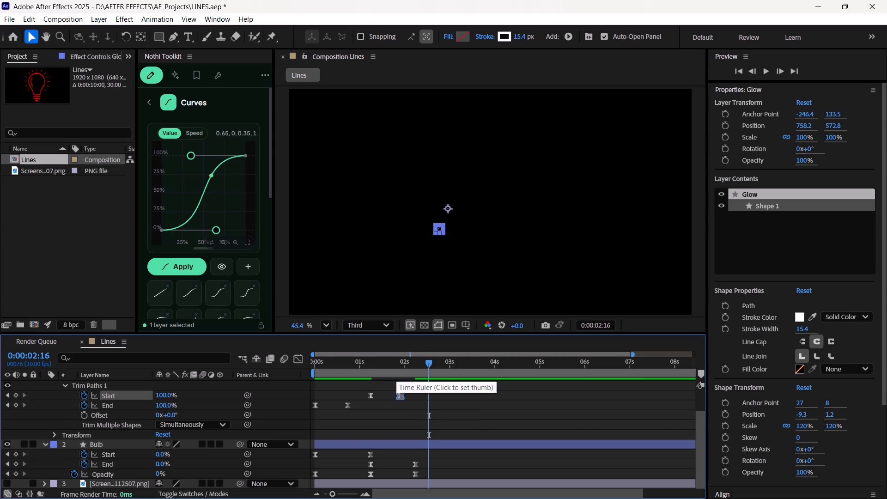
left_click_drag(428, 359, 279, 389)
key("space")
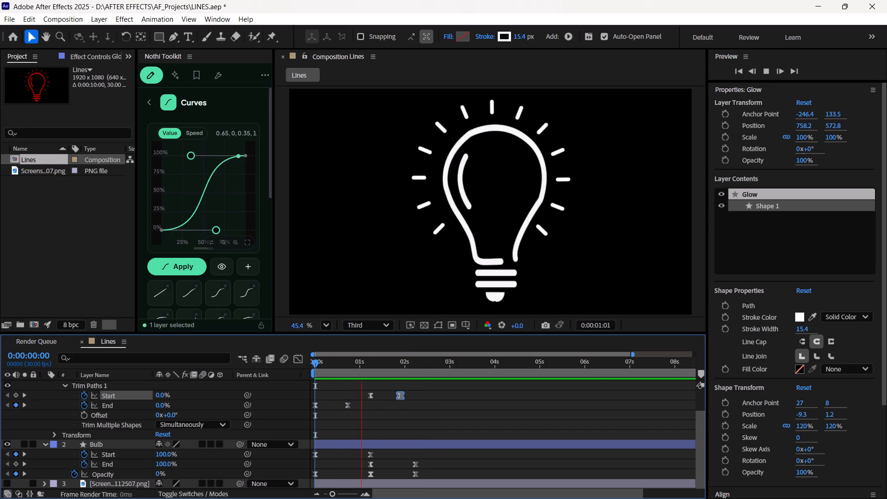
key("space")
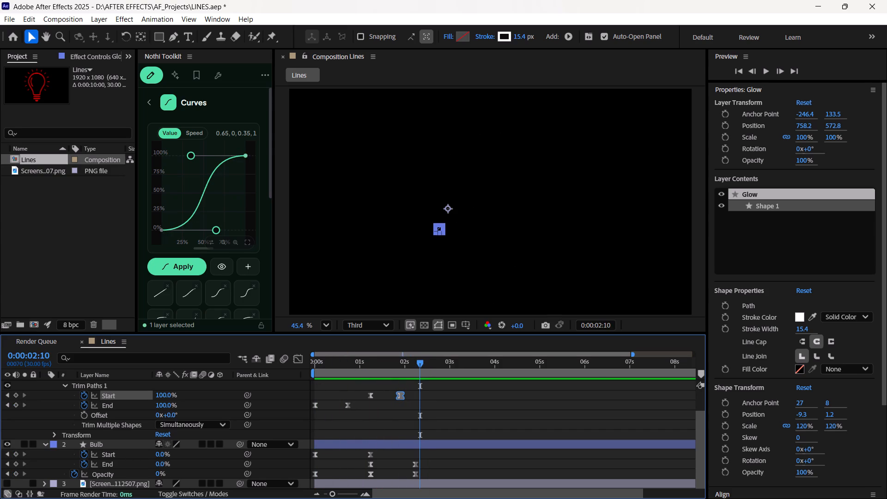
Play the animation from 0:00:00:00 to check the timing of the Glow rays.
left_click_drag(419, 364, 275, 395)
key("space")
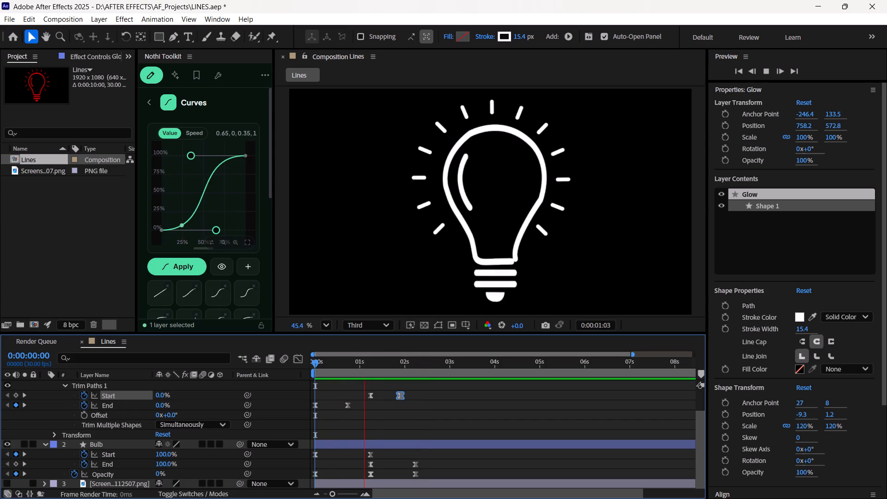
key("space")
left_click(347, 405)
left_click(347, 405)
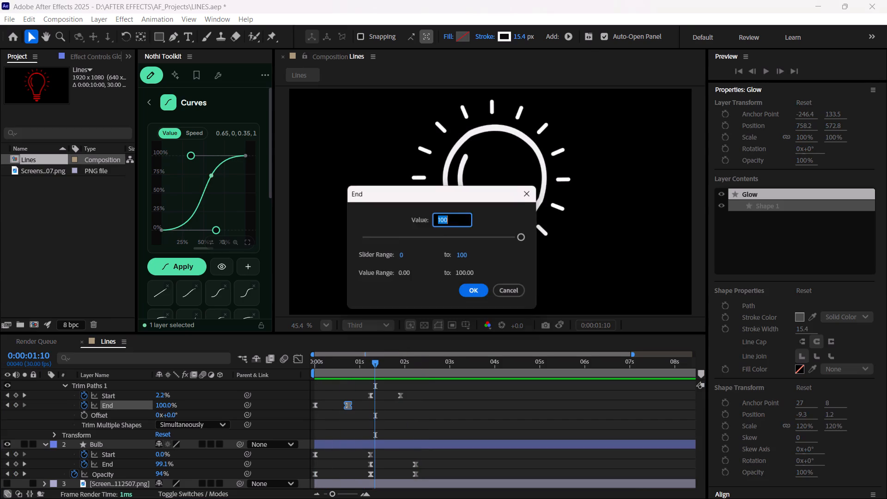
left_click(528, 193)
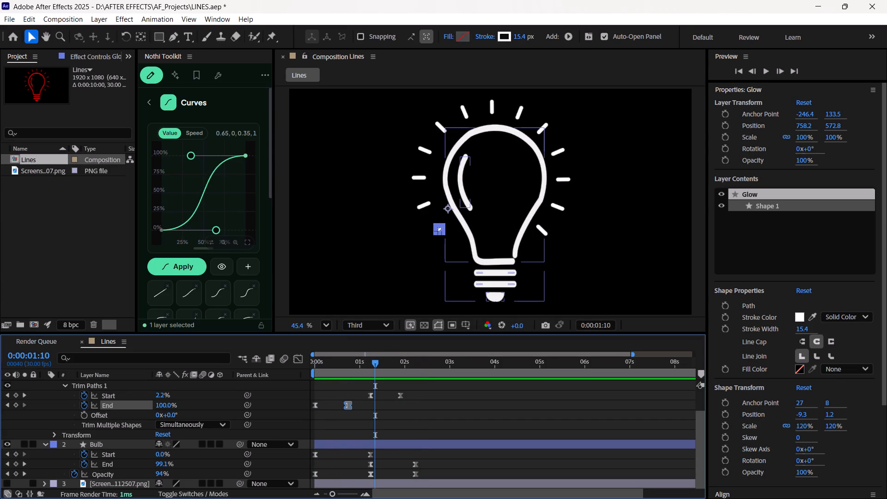
Save the LINES project.
key("ctrl+s")
Move the Glow layer's 100% Trim Paths End keyframe earlier to about 0:00:00:20.
left_click(350, 406)
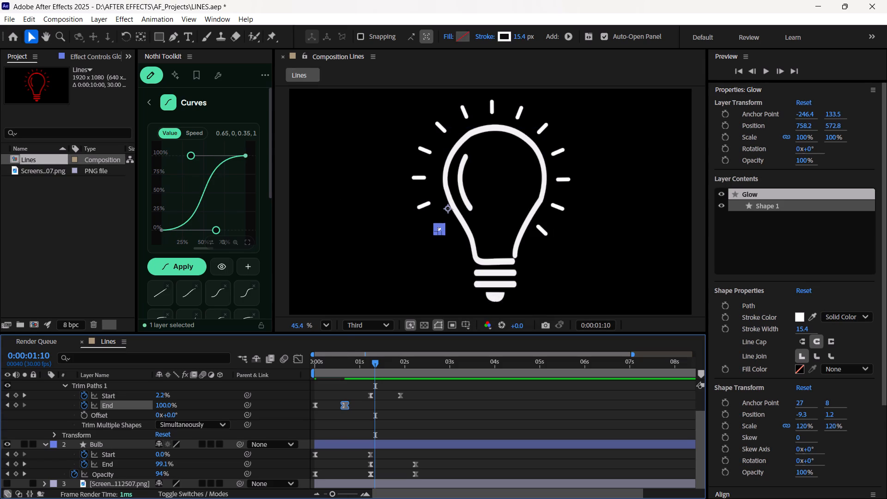
Move the Glow layer's 100% Trim Paths Start keyframe slightly earlier to about 0:00:01:26.
left_click(401, 397)
left_click_drag(401, 396, 394, 393)
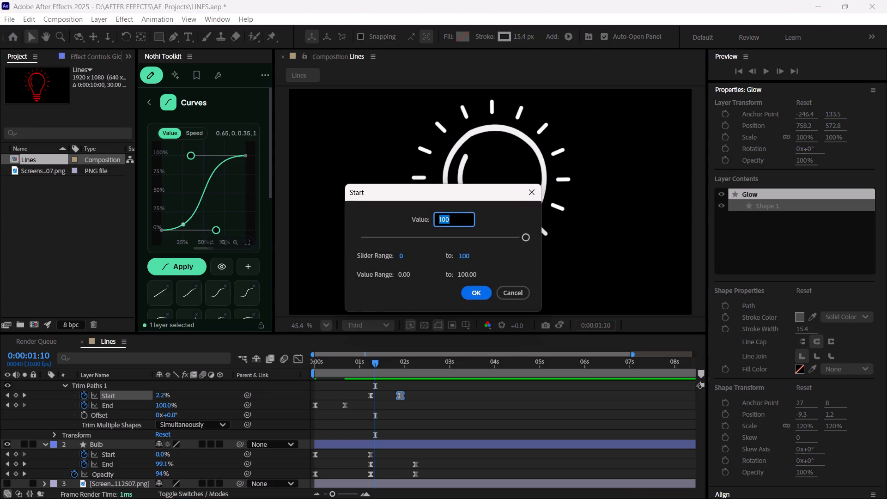
left_click(535, 195)
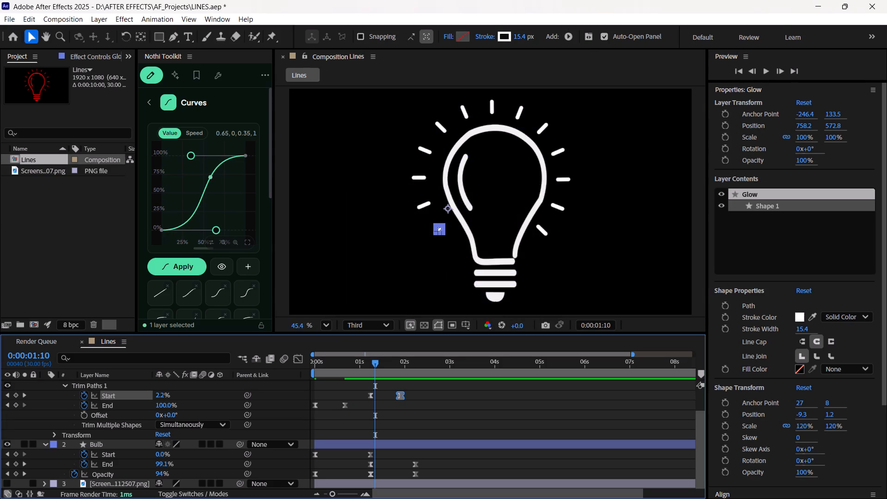
left_click(402, 394)
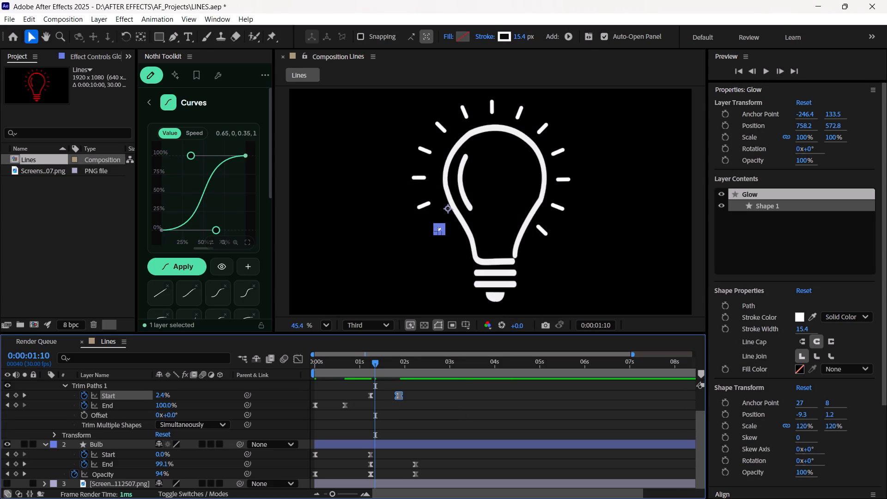
Play the animation repeatedly from 0:00:00:00 to check how the Glow rays appear and disappear against the Bulb.
left_click_drag(377, 362, 372, 362)
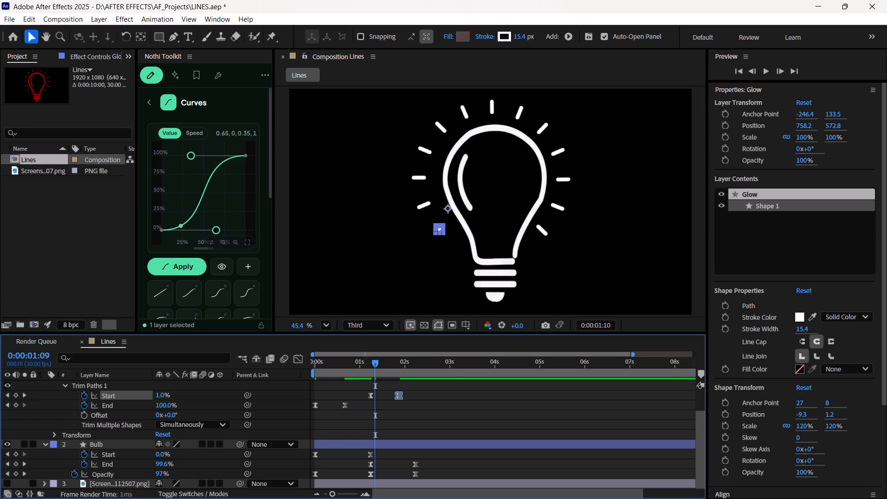
left_click_drag(372, 362, 304, 379)
key("space")
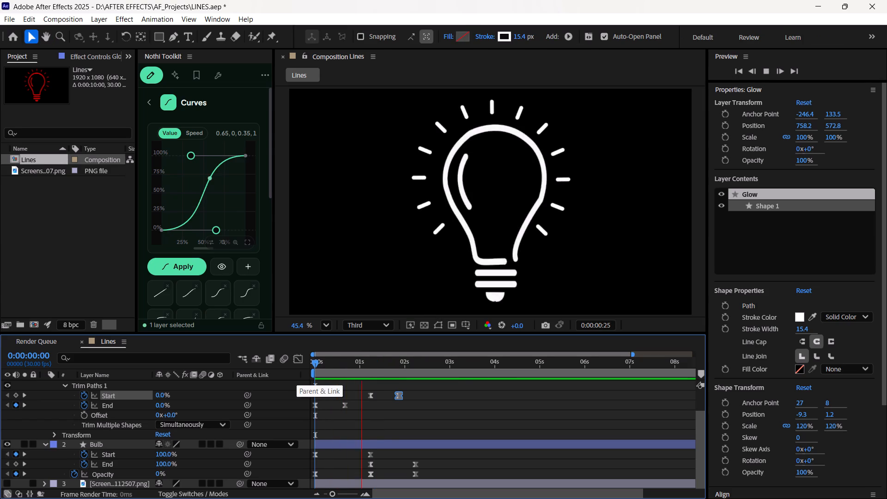
key("space")
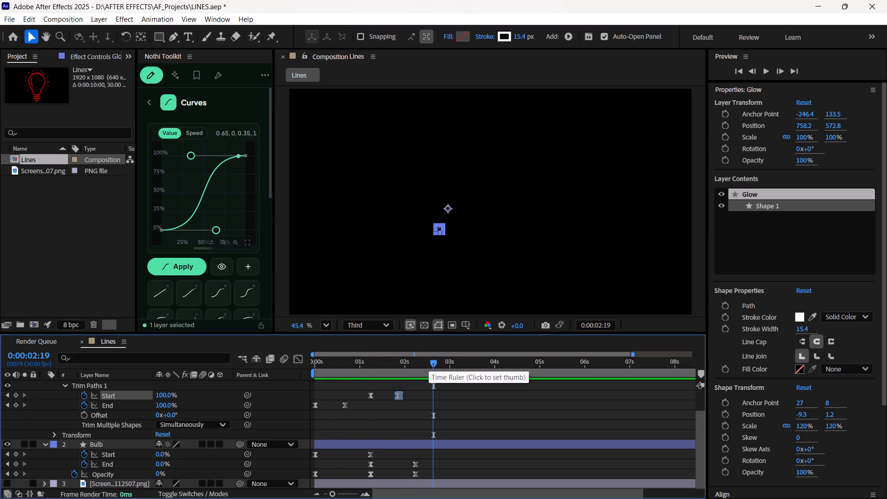
left_click_drag(430, 361, 243, 392)
key("space")
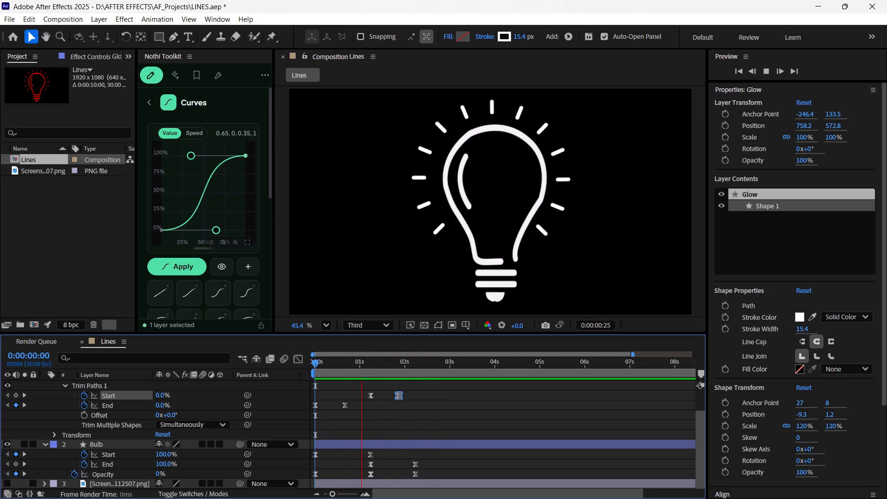
key("space")
left_click_drag(417, 365, 210, 392)
key("space")
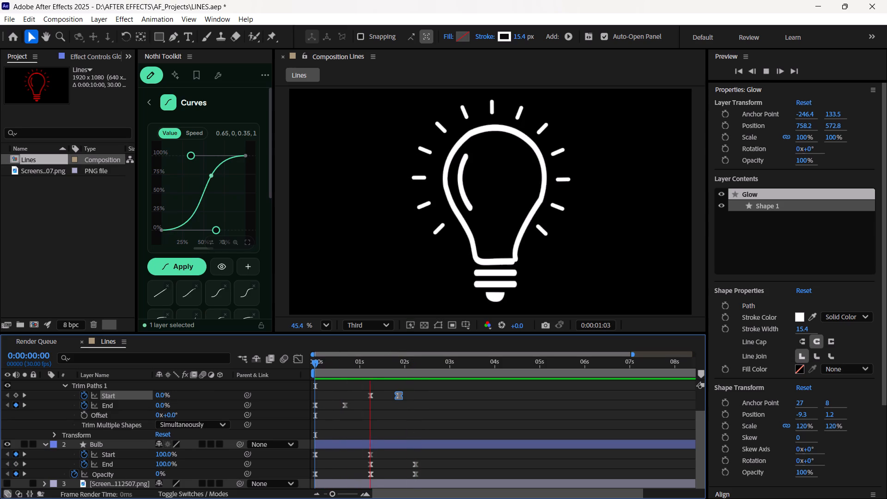
key("space")
left_click_drag(422, 364, 227, 396)
key("space")
key("space")
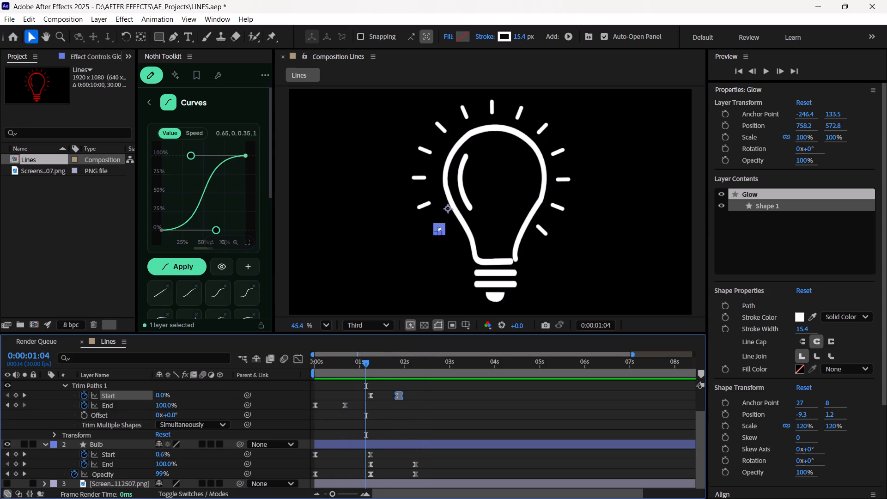
left_click_drag(365, 362, 292, 377)
key("space")
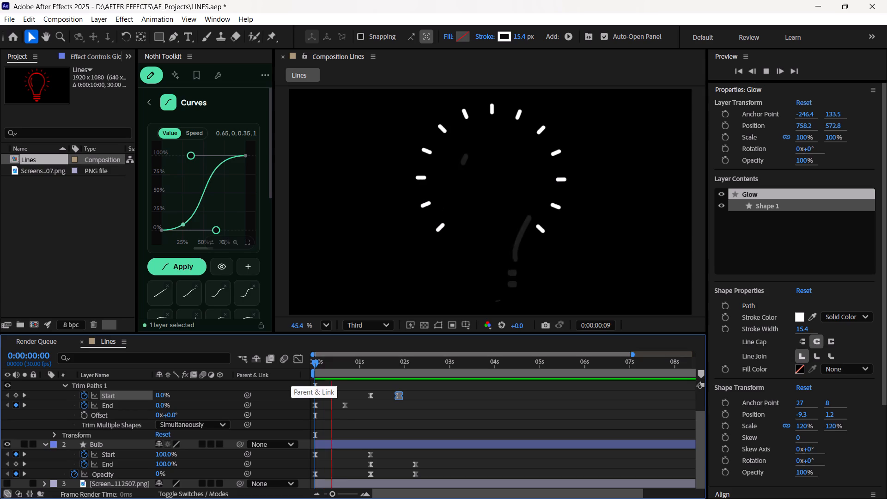
key("space")
left_click_drag(353, 365, 297, 376)
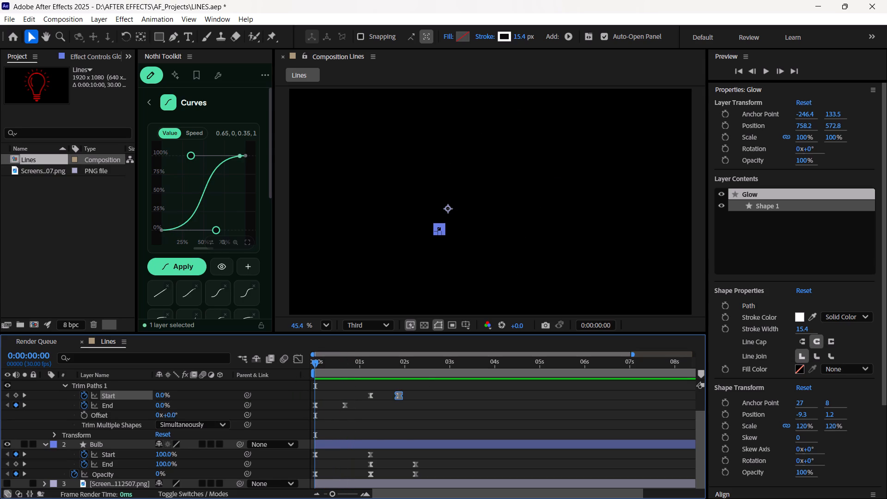
Reveal the Glow layer's Transform properties and enable Opacity keyframing at 0:00:00:00.
scroll(114, 414, "up", 3)
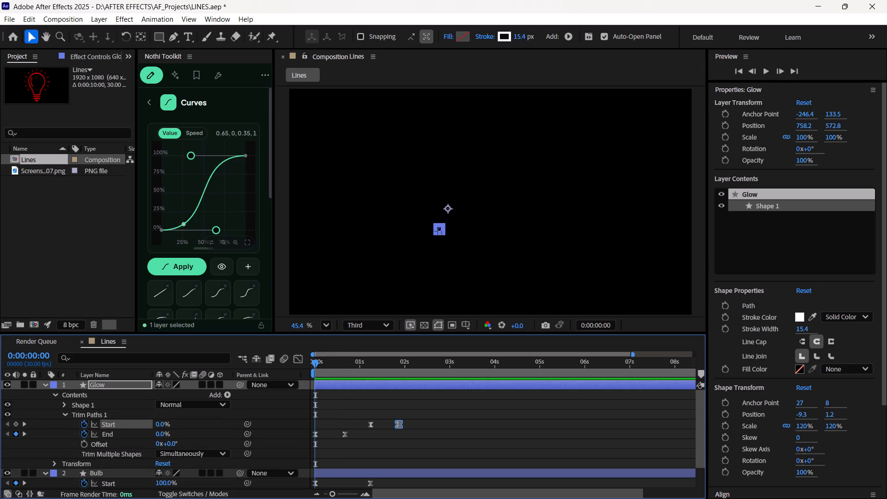
left_click(54, 466)
scroll(63, 458, "down", 1)
scroll(121, 449, "up", 1)
scroll(120, 448, "down", 1)
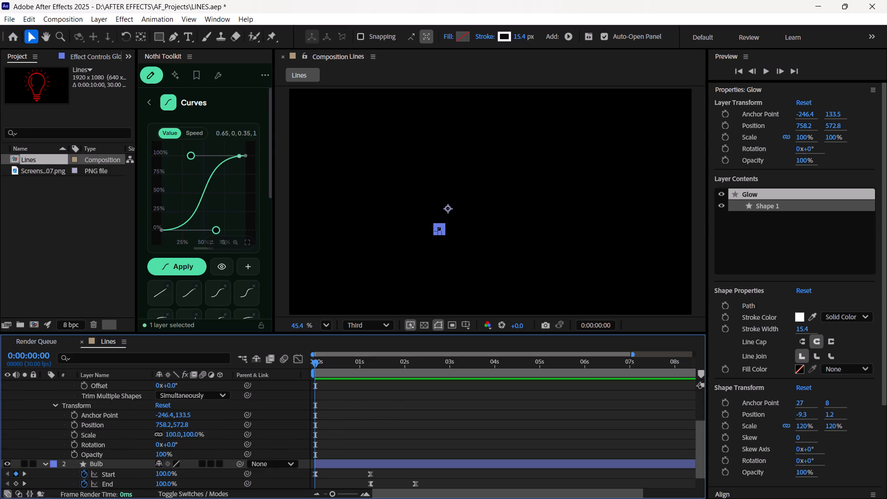
left_click(76, 456)
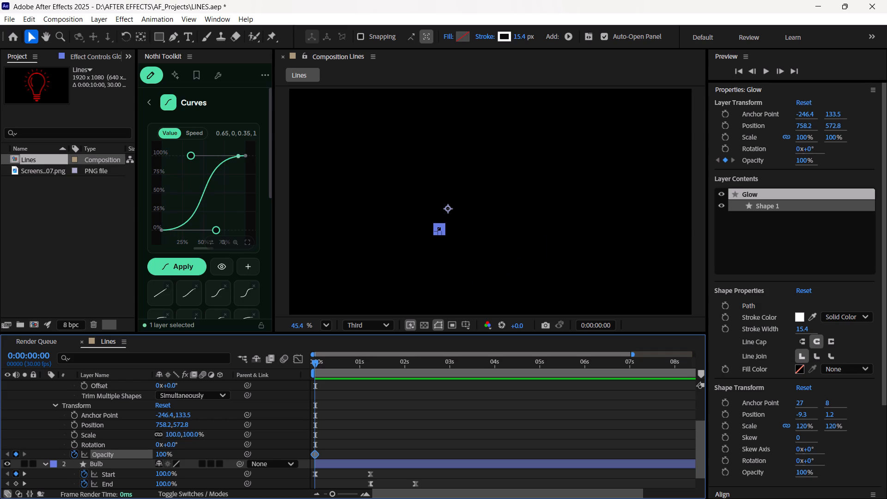
Add a 100% Opacity keyframe to the Glow layer at 0:00:00:20, aligned with its second Trim Paths End keyframe.
scroll(66, 444, "up", 2)
left_click(27, 432)
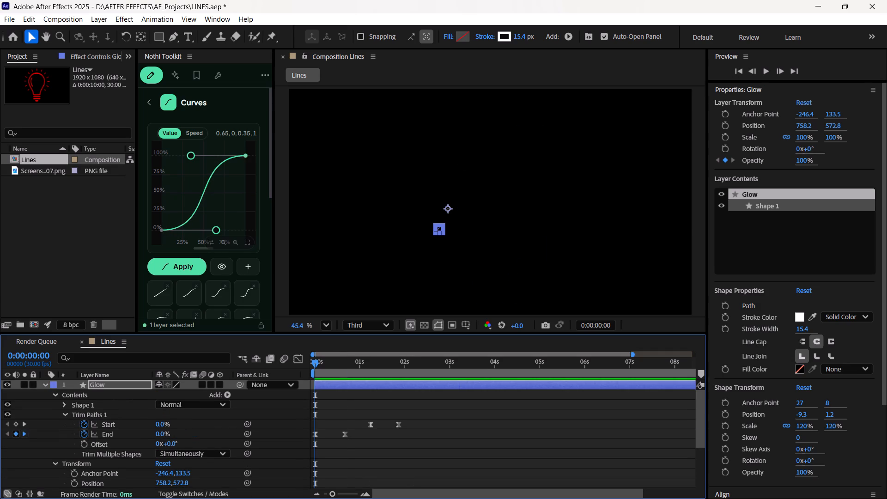
scroll(193, 427, "down", 4)
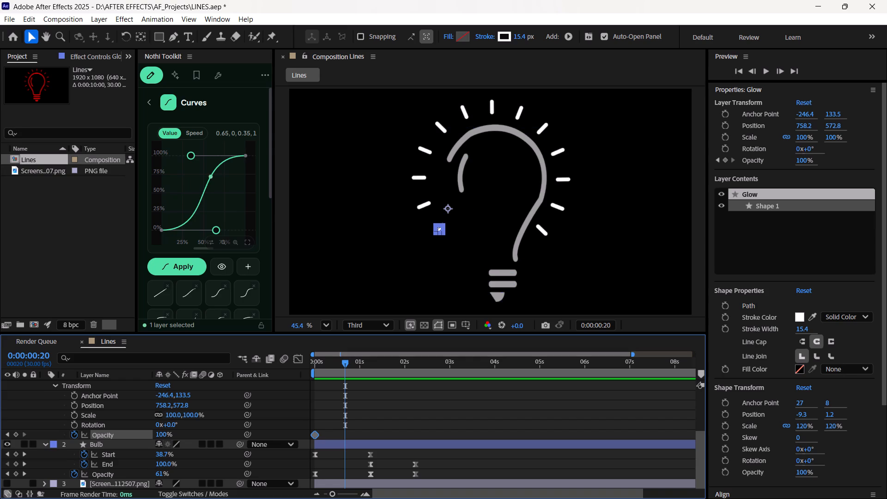
left_click(16, 434)
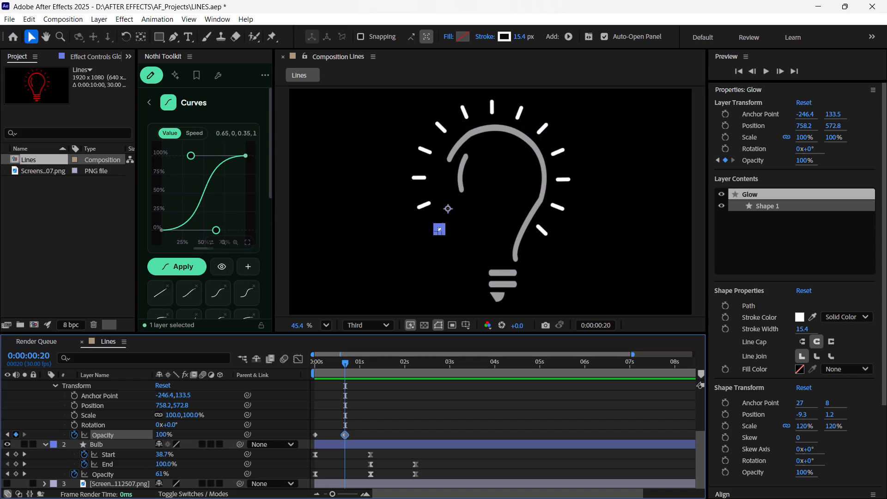
Set the Glow layer's first Opacity keyframe at 0:00:00:00 to 0% and return to the keyframe at 0:00:00:20.
left_click(6, 432)
left_click_drag(160, 435, 35, 444)
left_click(27, 436)
Play the animation from 0:00:00:00 to check the fade-in of the Glow rays.
left_click_drag(344, 359, 295, 371)
key("space")
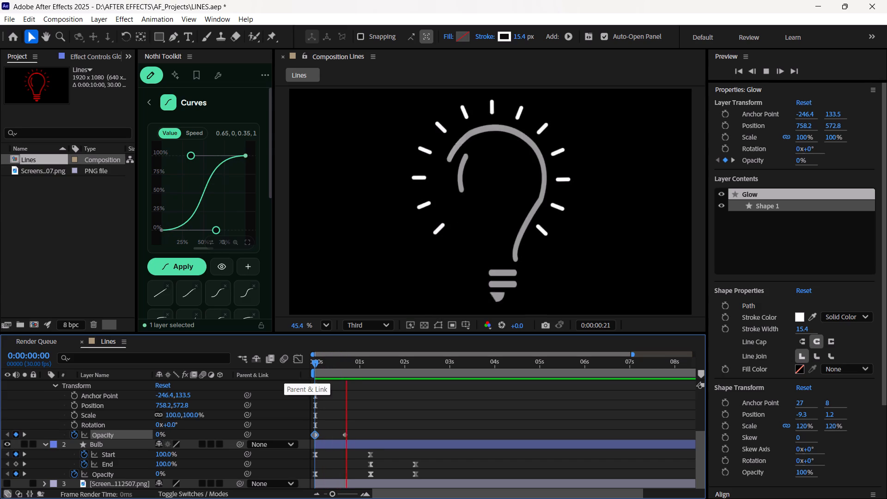
key("space")
left_click_drag(360, 364, 301, 375)
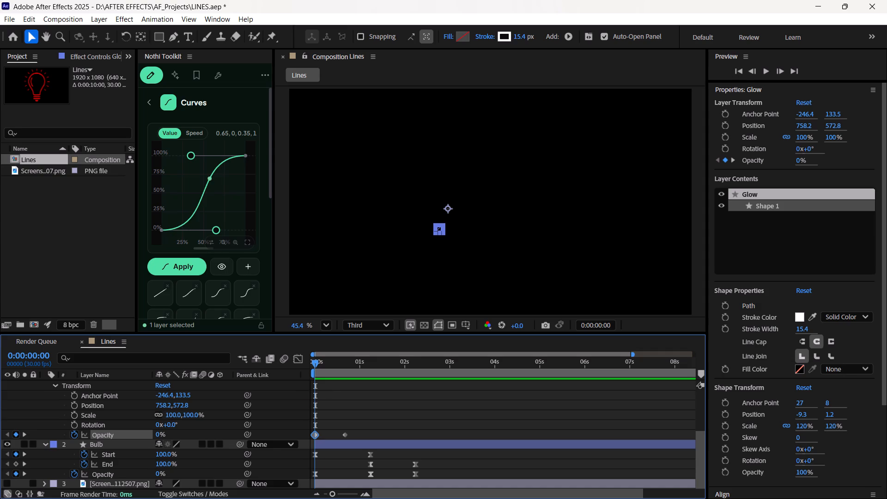
Add a 100% Opacity keyframe to the Glow layer at 0:00:01:07, aligned with its first Trim Paths Start keyframe.
scroll(199, 418, "up", 3)
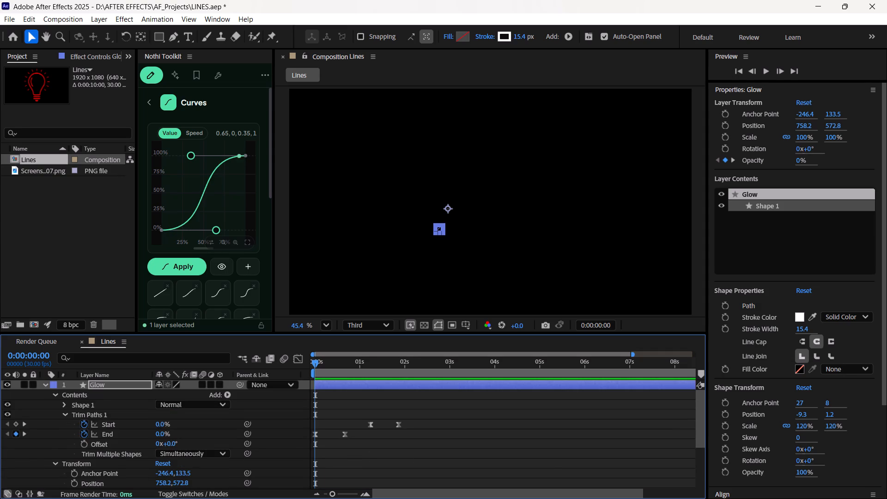
scroll(199, 419, "down", 1)
scroll(116, 430, "up", 1)
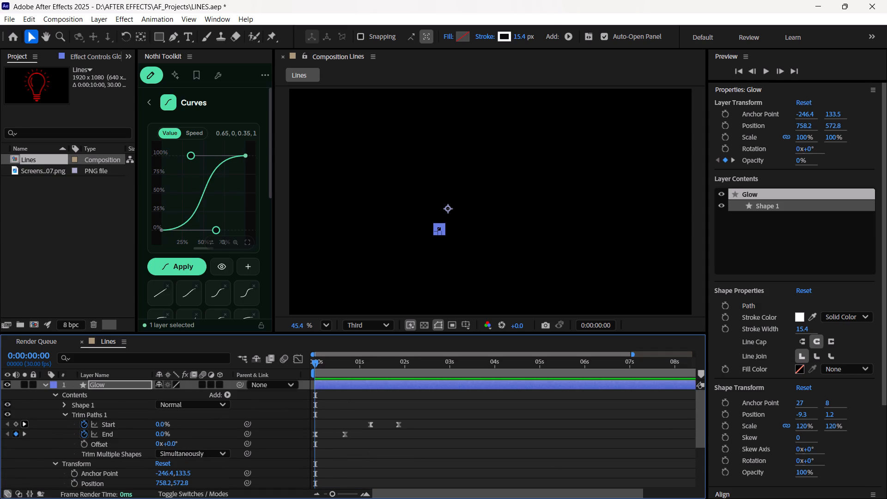
left_click(24, 425)
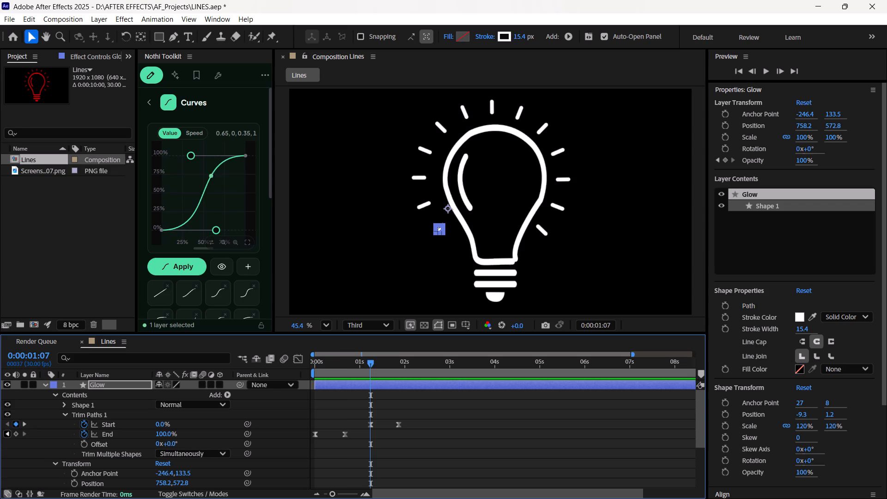
left_click(6, 433)
scroll(366, 418, "down", 2)
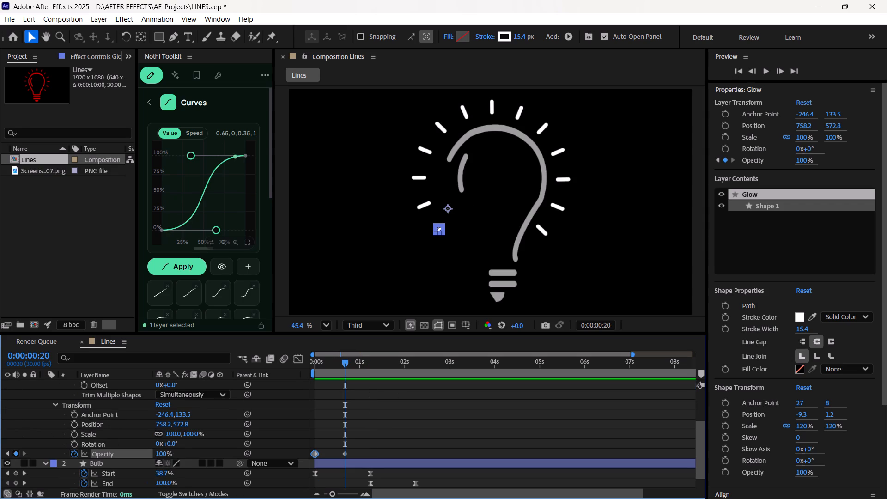
scroll(364, 419, "up", 1)
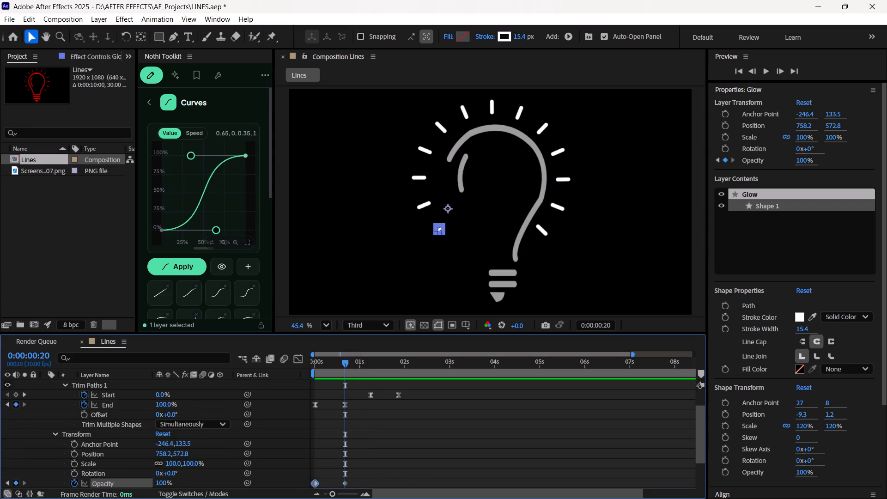
scroll(364, 419, "up", 1)
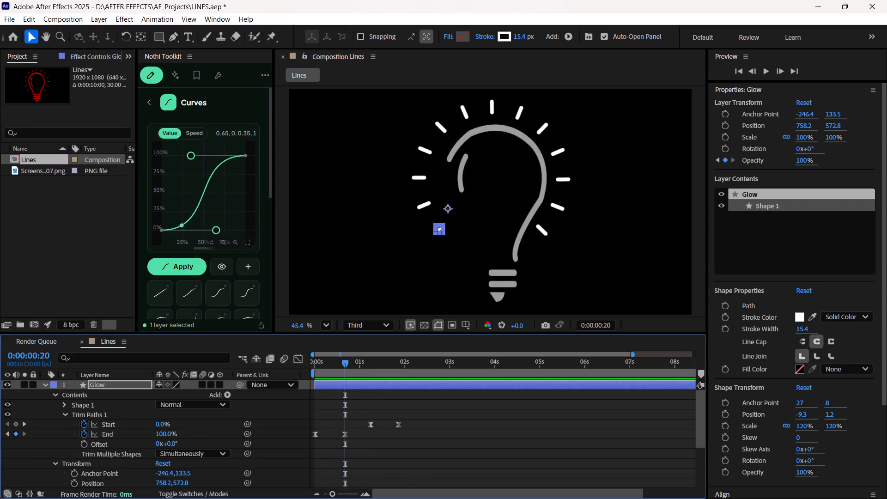
left_click_drag(344, 360, 365, 365)
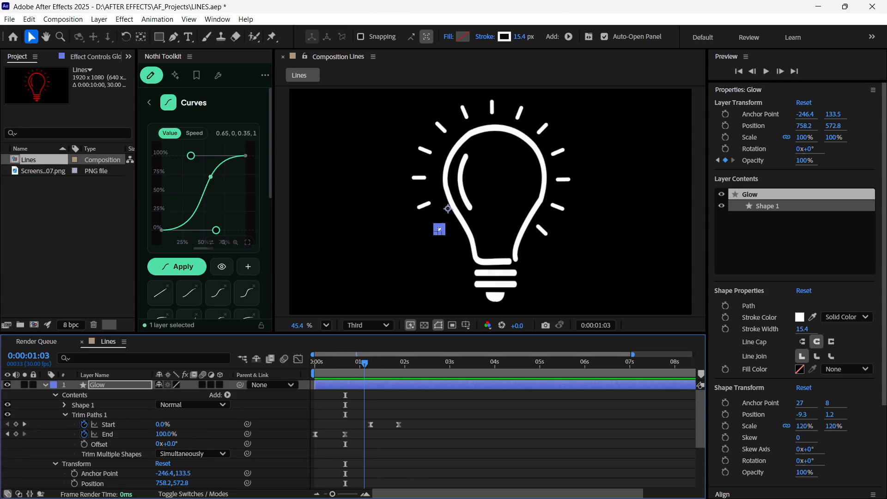
left_click_drag(365, 365, 371, 373)
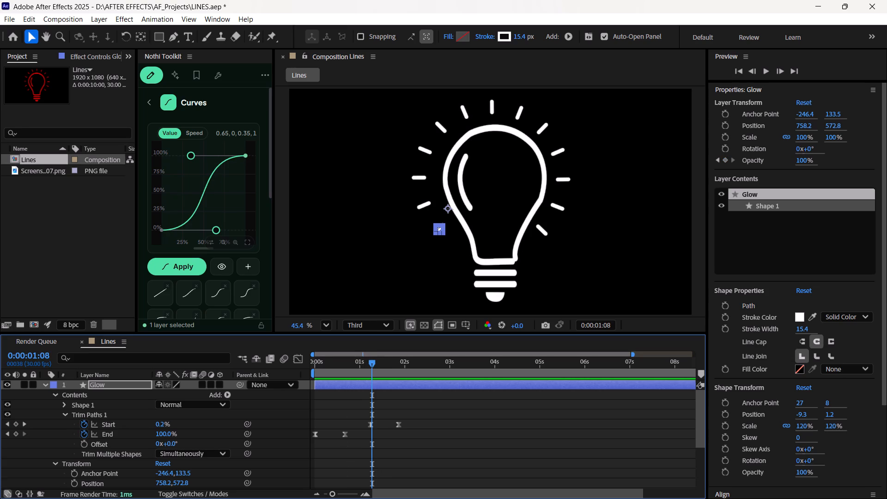
left_click(20, 424)
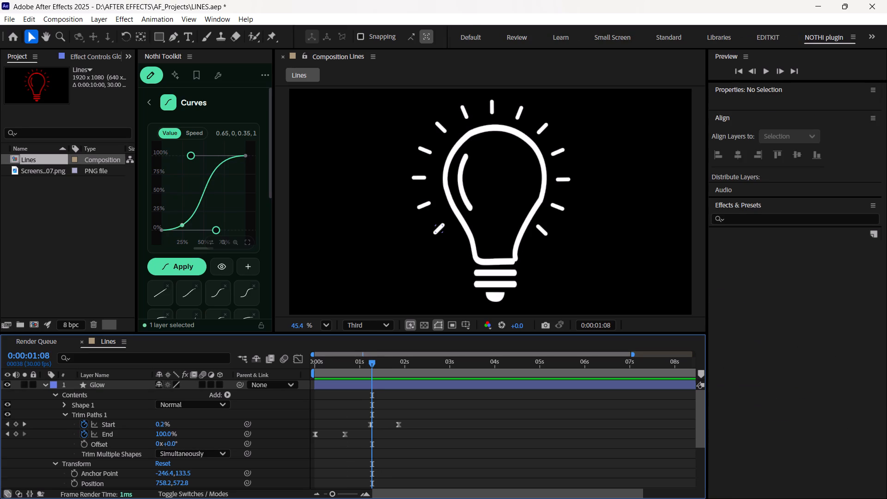
left_click(7, 425)
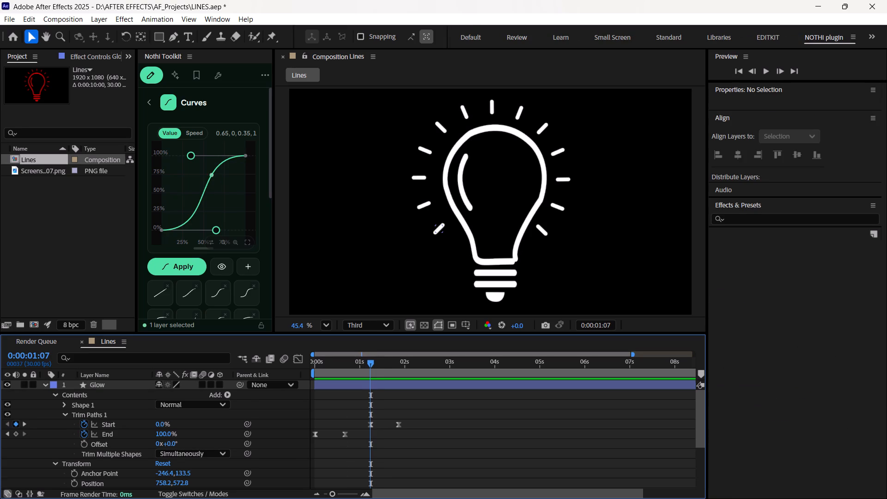
scroll(171, 425, "down", 2)
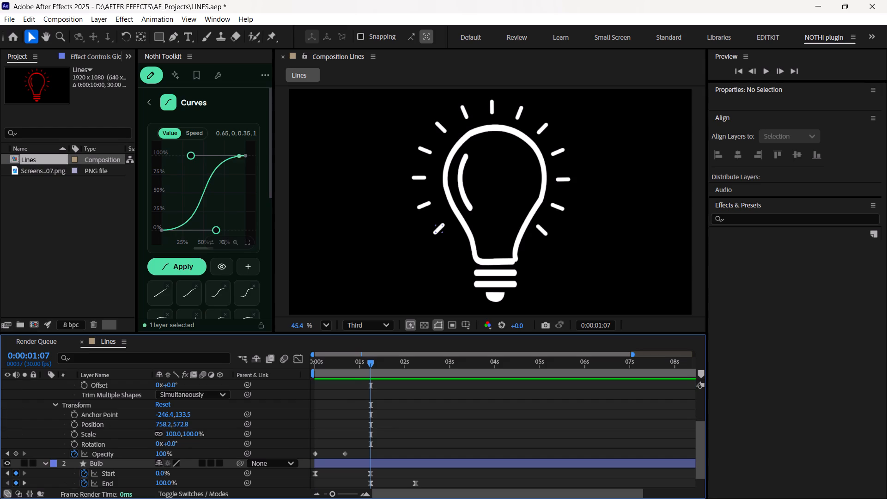
left_click(17, 452)
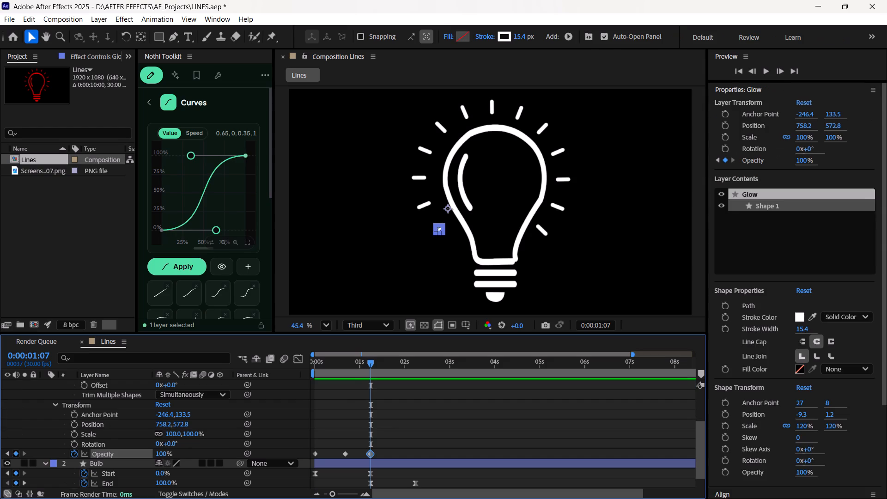
Set the Glow layer's Opacity to 0% at 0:00:01:26, aligned with its second Trim Paths Start keyframe.
scroll(257, 441, "up", 3)
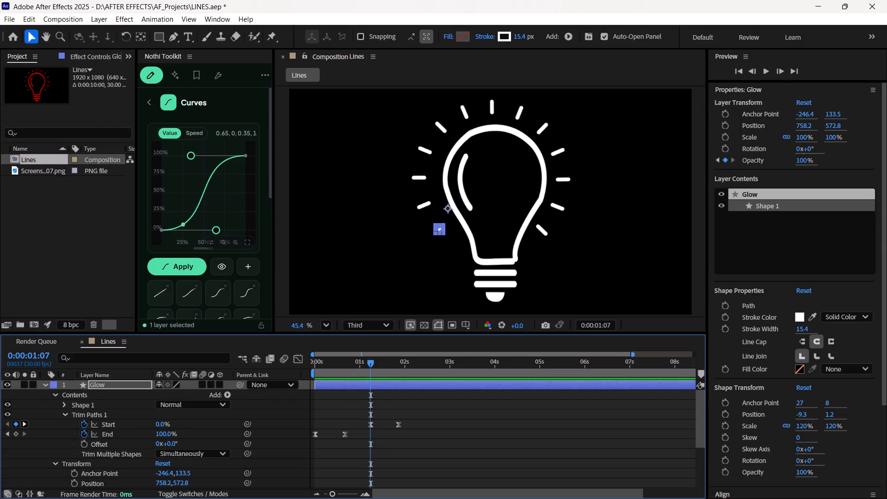
left_click(25, 426)
scroll(128, 435, "down", 4)
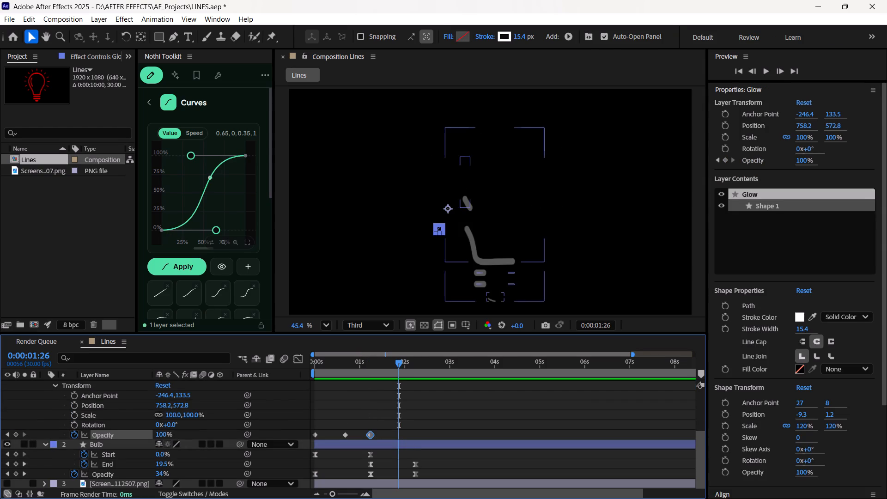
left_click_drag(163, 433, 105, 439)
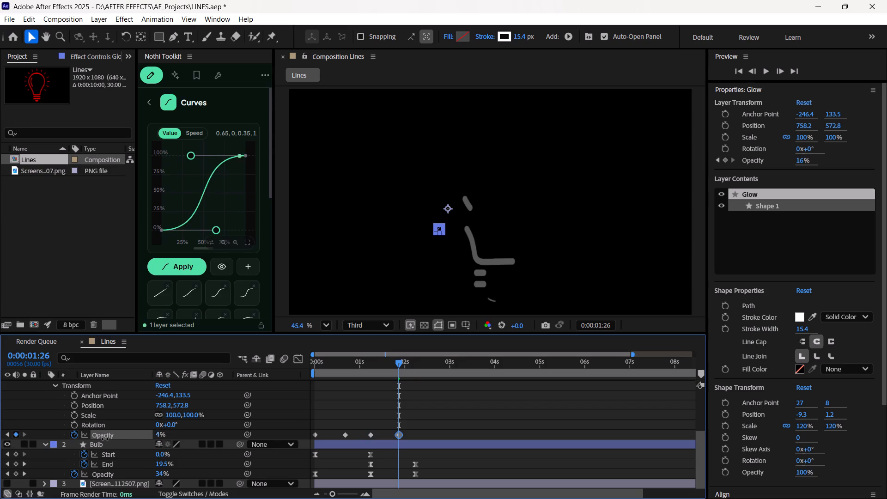
left_click_drag(105, 439, 93, 439)
Play the animation from 0:00:00:00 twice to check the Glow rays' fade-in and fade-out.
left_click_drag(397, 361, 266, 395)
key("space")
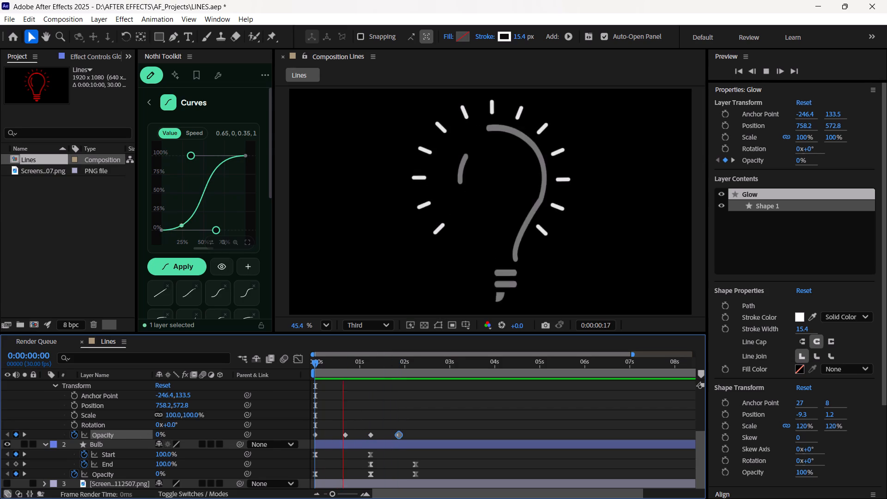
key("space")
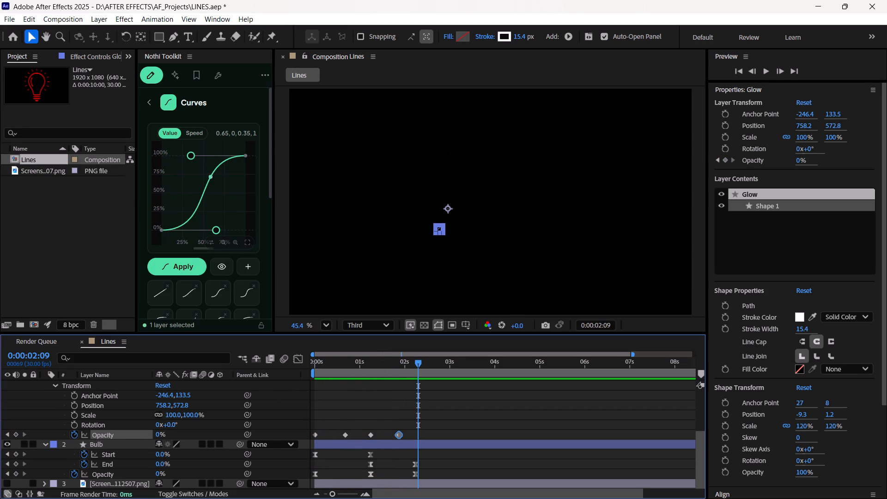
left_click_drag(417, 364, 253, 389)
key("space")
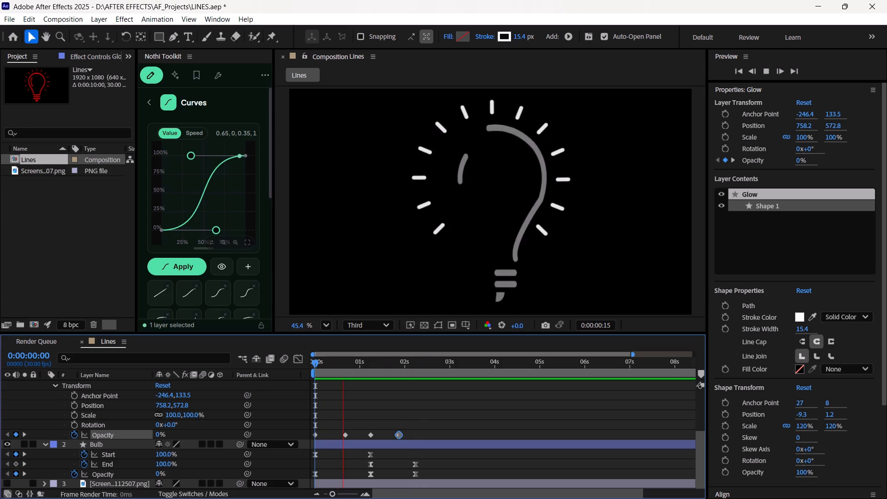
key("space")
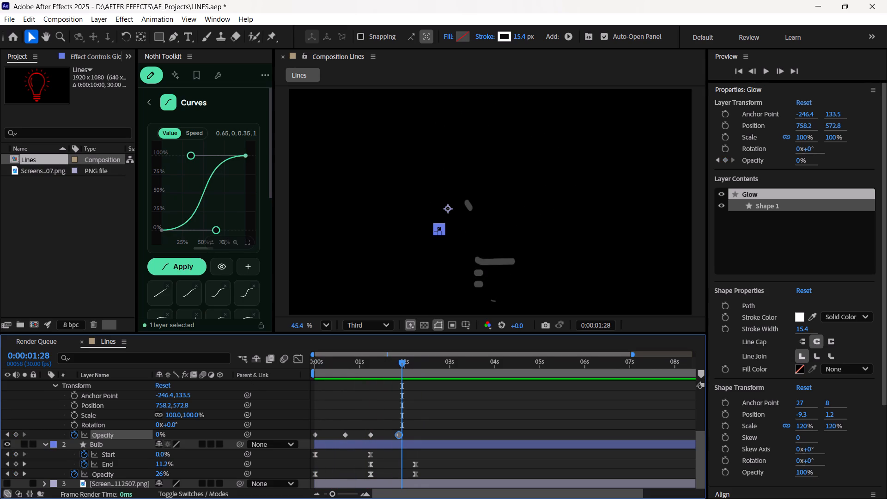
Apply the Easy Ease curve preset (0.33, 0, 0.67, 1) to all four Glow Opacity keyframes.
left_click_drag(419, 436, 340, 439)
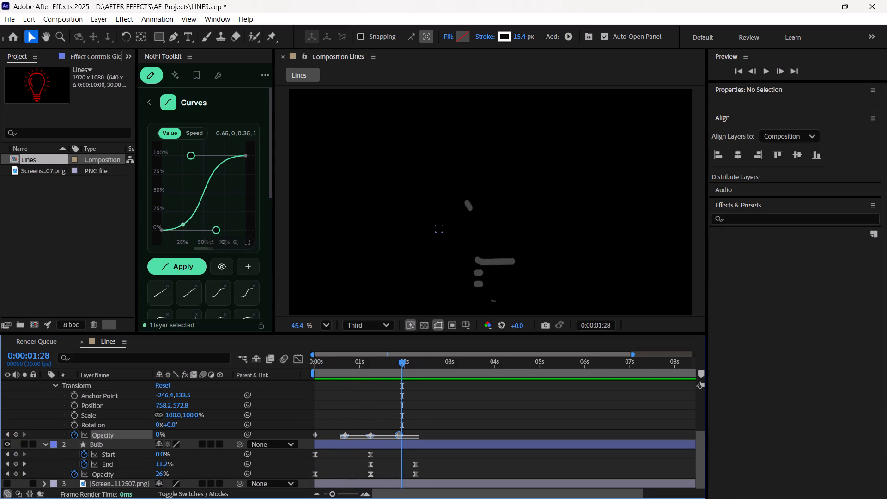
left_click_drag(340, 439, 310, 438)
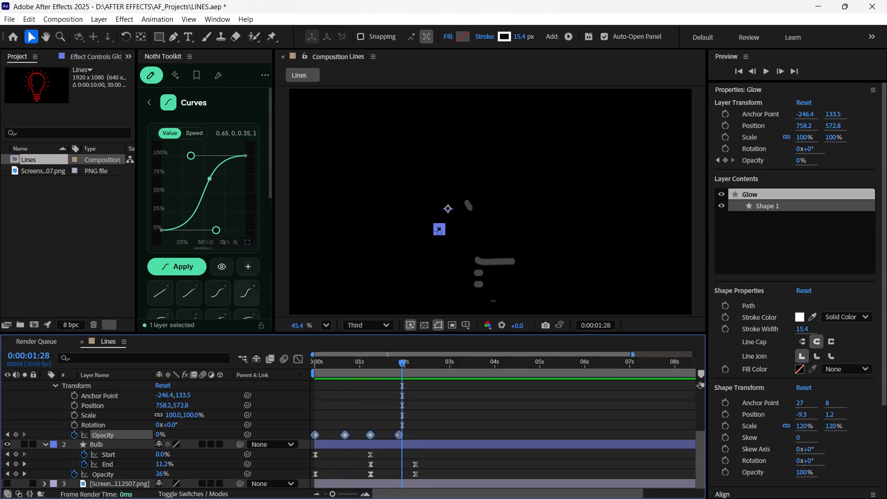
left_click(191, 296)
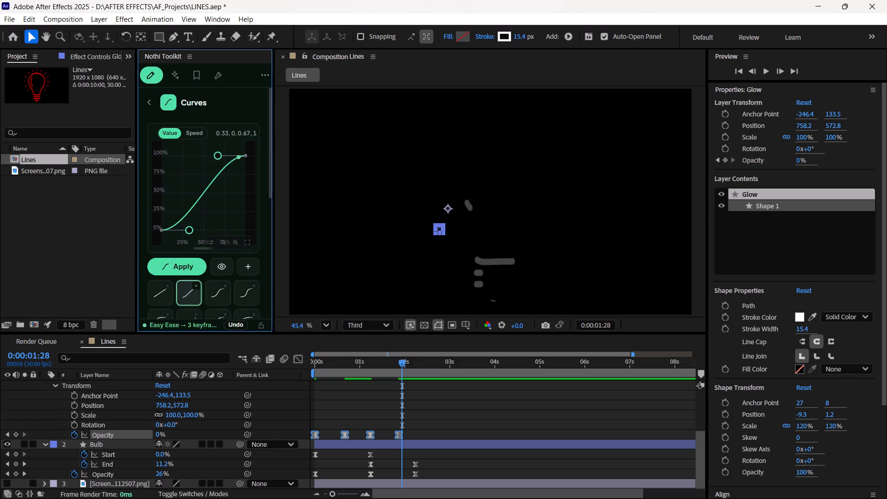
Replay the animation from 0:00:00:00 several times to check the eased Glow fades together with the Bulb.
left_click_drag(401, 364, 295, 389)
key("space")
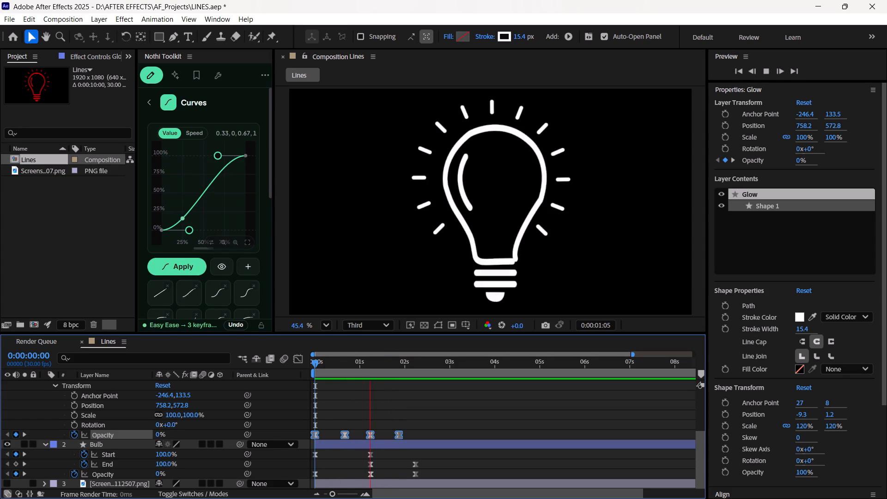
key("space")
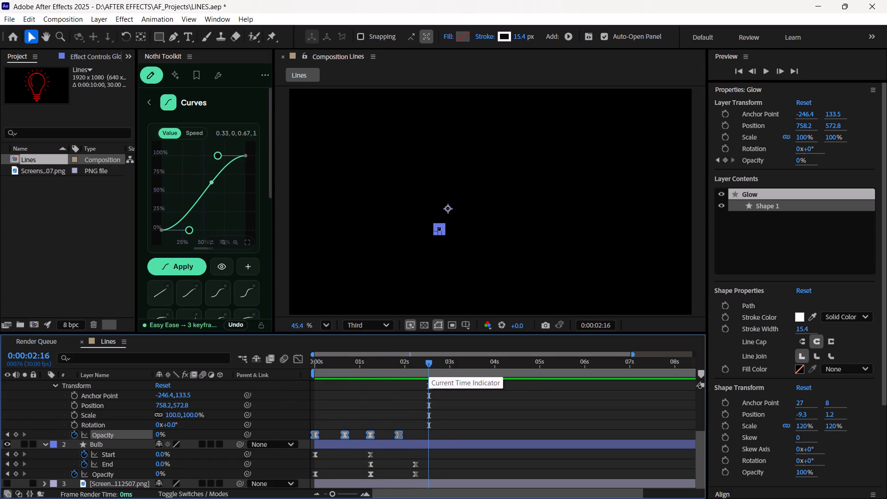
left_click_drag(427, 365, 262, 392)
key("space")
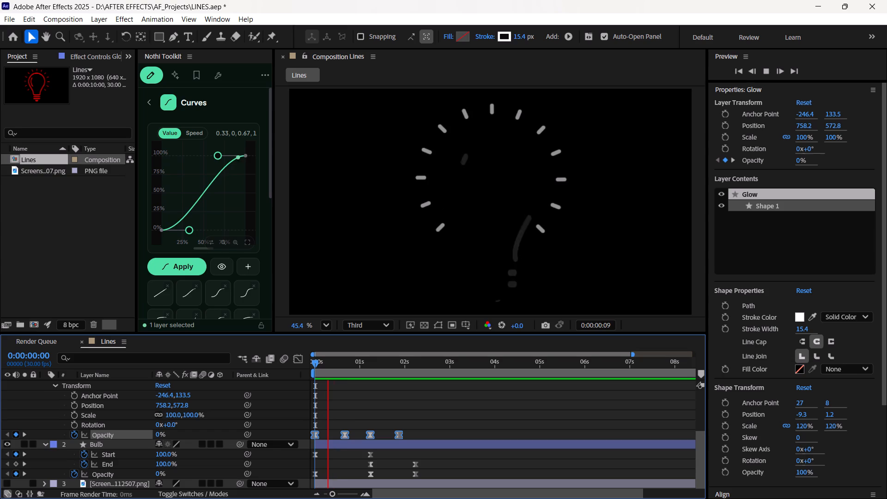
key("space")
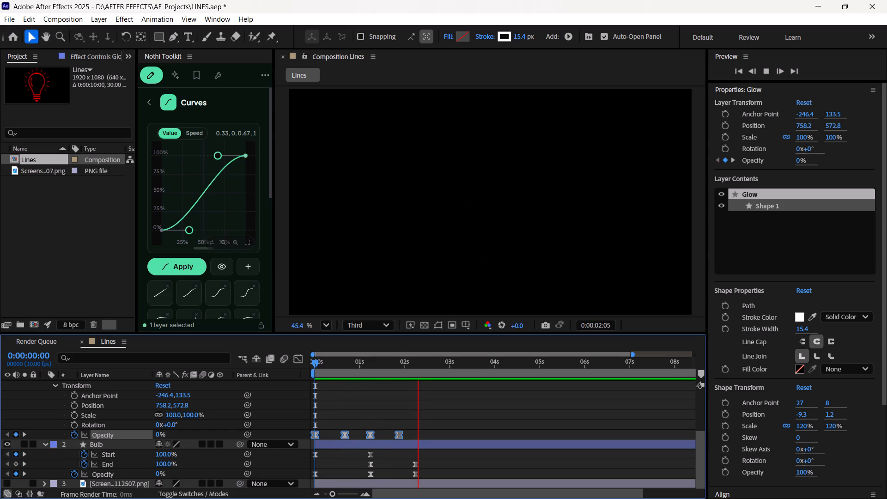
left_click_drag(419, 365, 280, 388)
key("space")
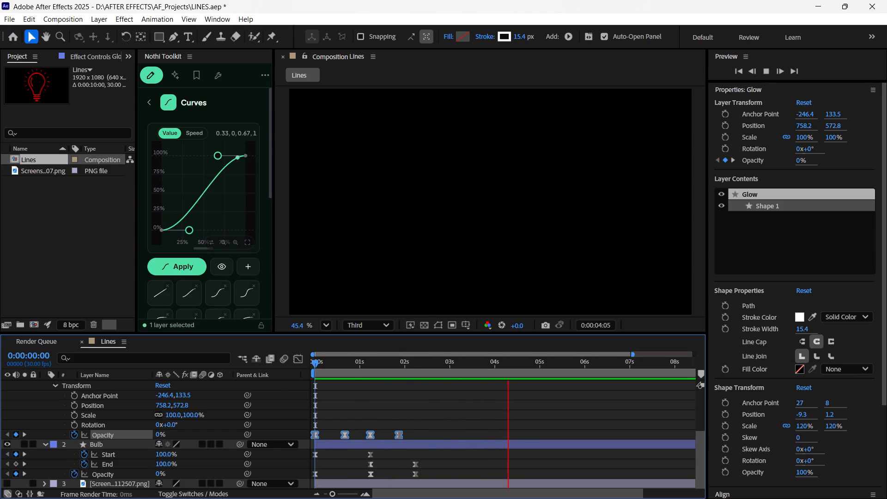
key("space")
left_click_drag(527, 363, 260, 405)
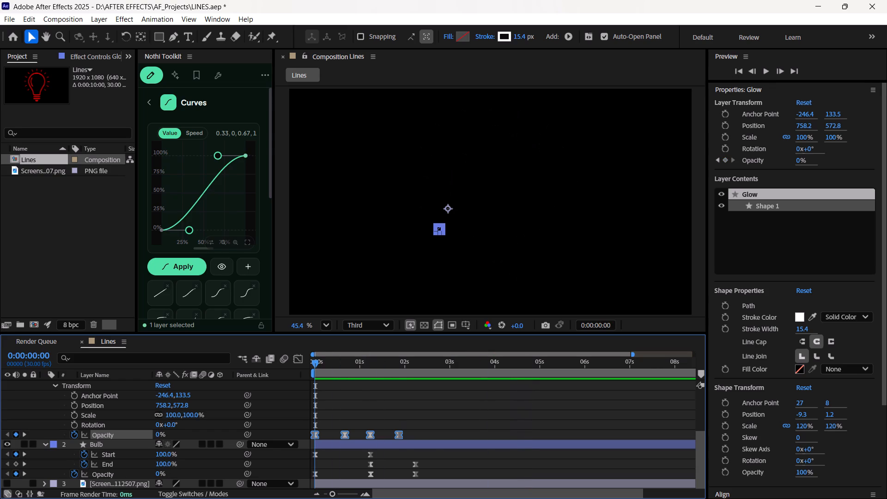
key("space")
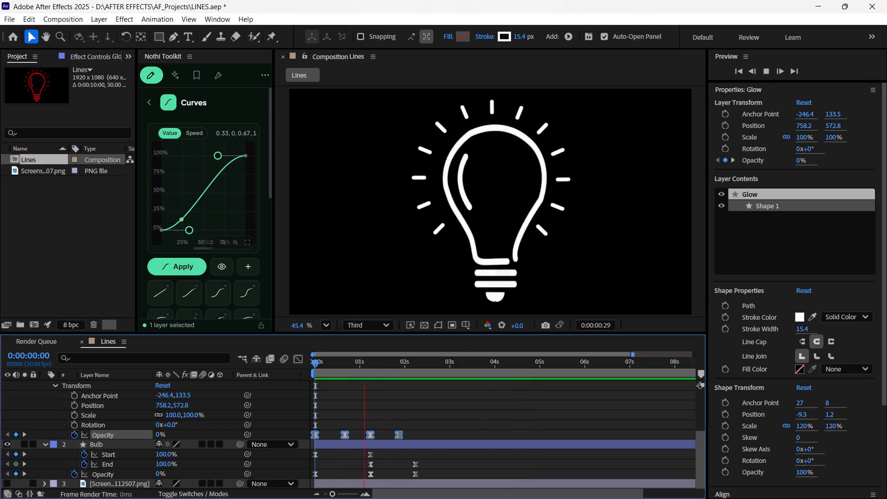
key("space")
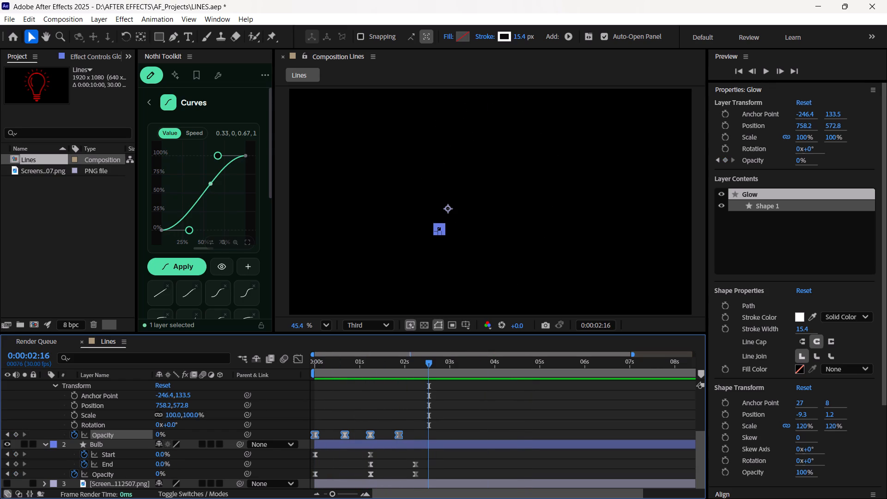
Collapse the expanded properties of the Glow and Bulb layers in the timeline.
scroll(380, 402, "up", 5)
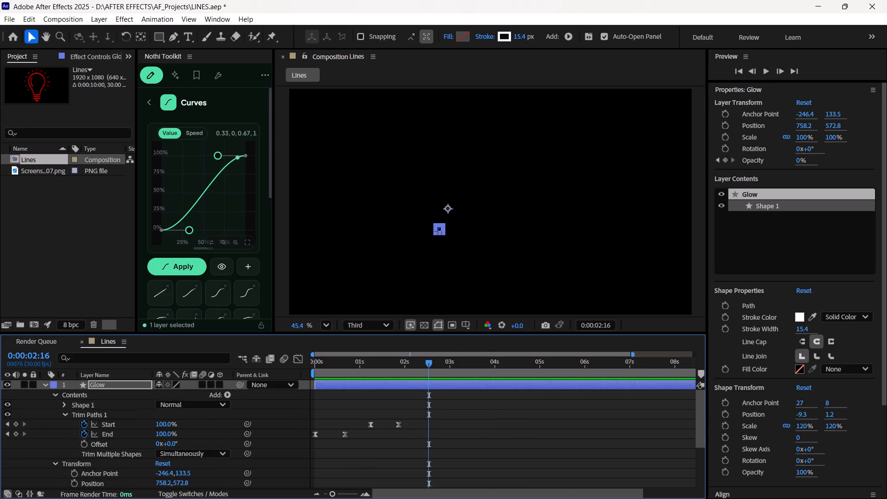
left_click(45, 383)
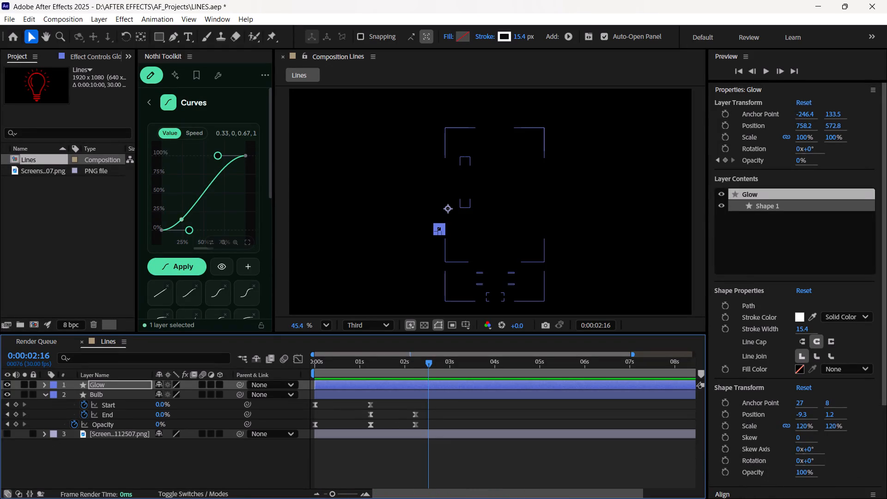
left_click(43, 393)
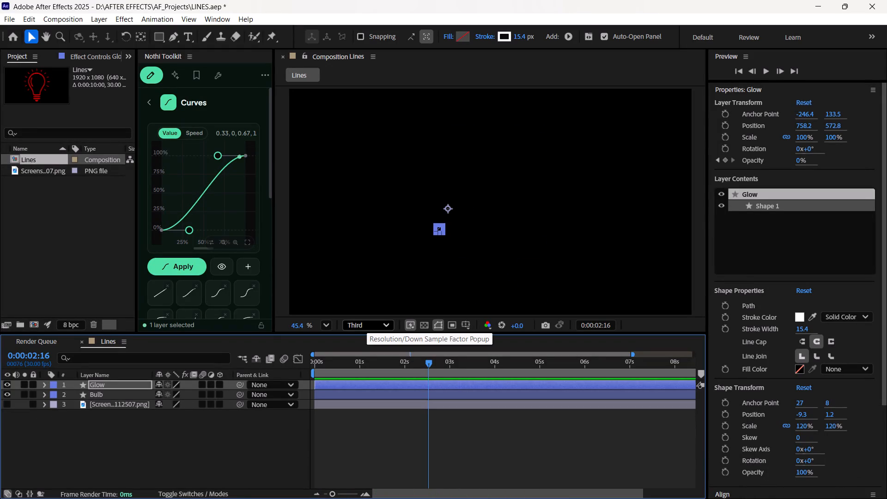
Set the Lines composition's preview resolution to Half.
scroll(367, 324, "up", 1)
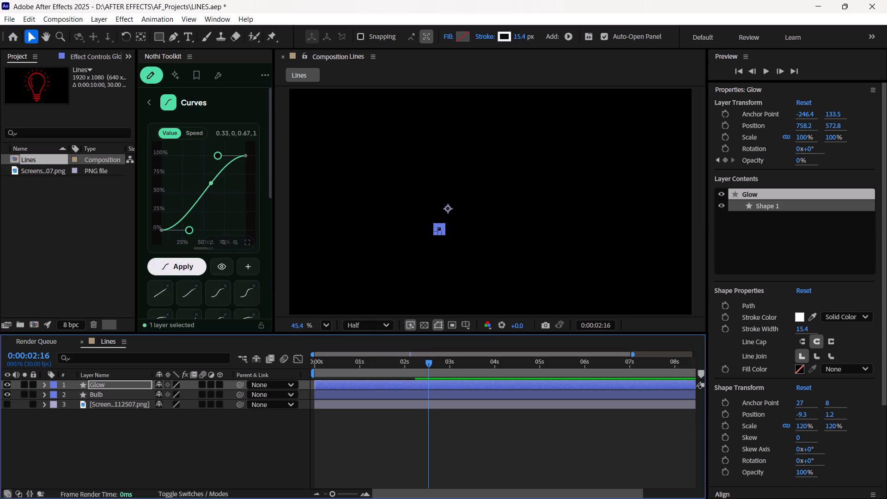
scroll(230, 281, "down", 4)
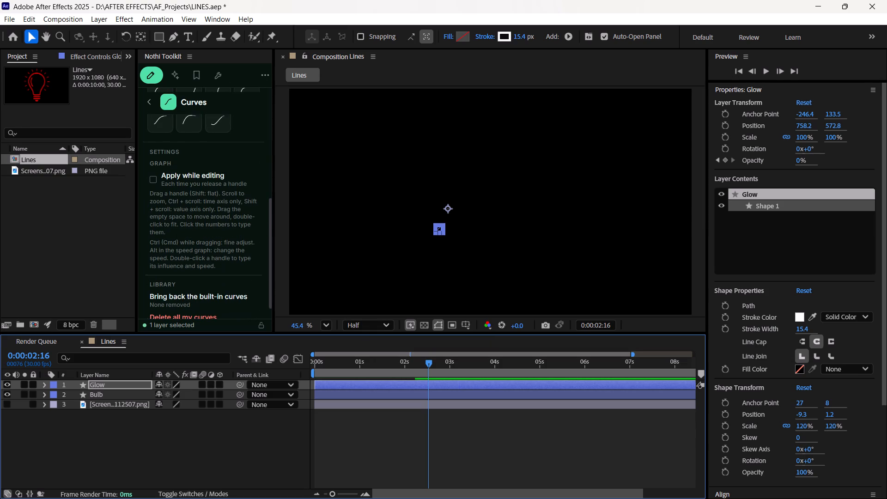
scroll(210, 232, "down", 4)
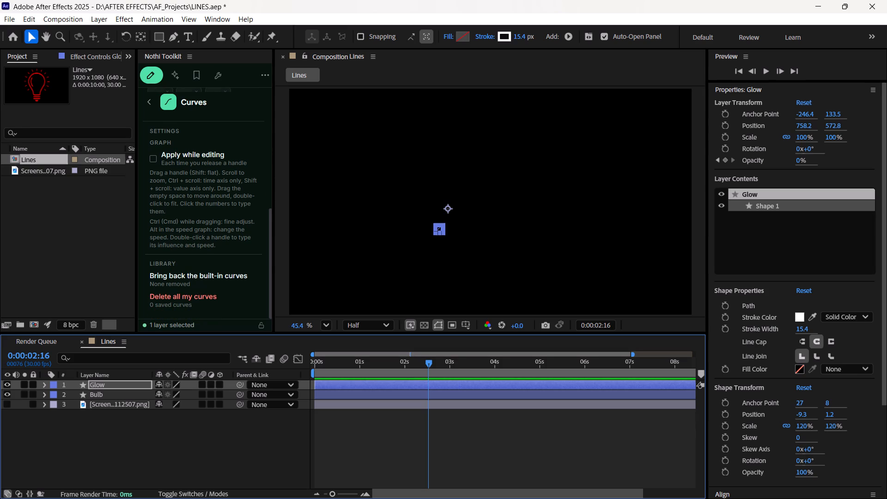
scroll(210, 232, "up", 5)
Return the playhead to 0:00:00:00 and save the LINES project.
left_click_drag(425, 365, 275, 378)
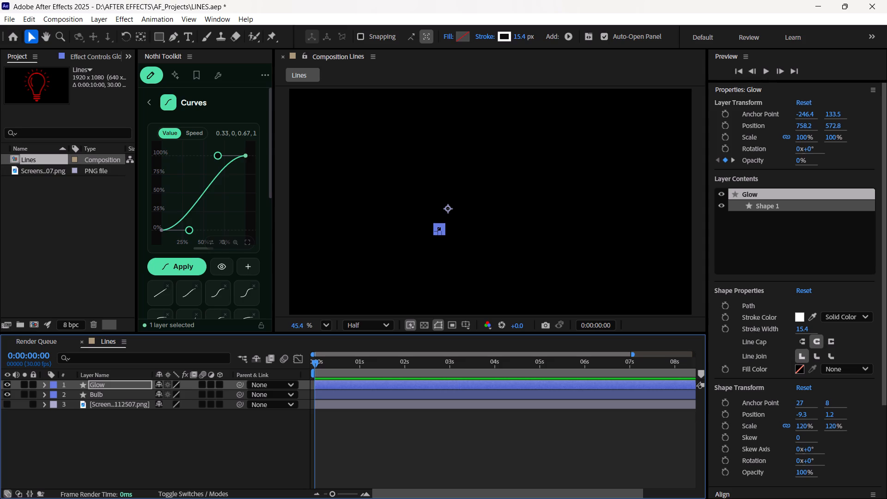
key("ctrl+s")
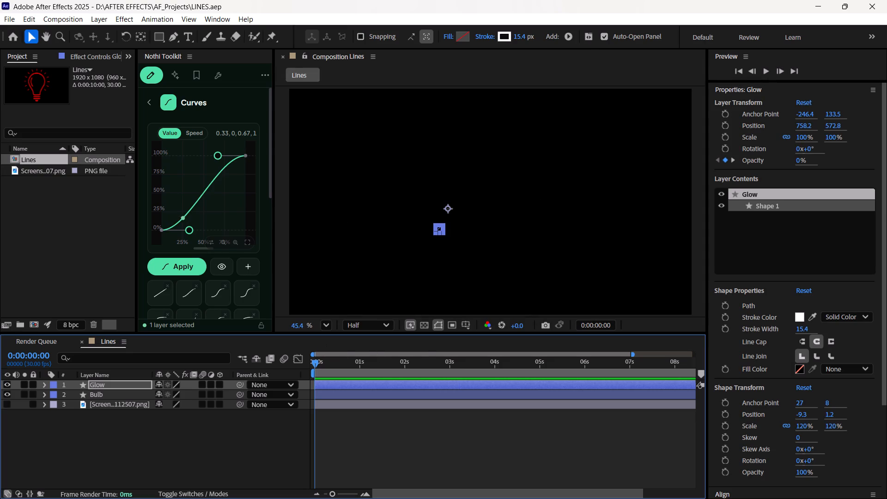
Preview the finished light bulb animation from the first frame at Half resolution.
key("space")
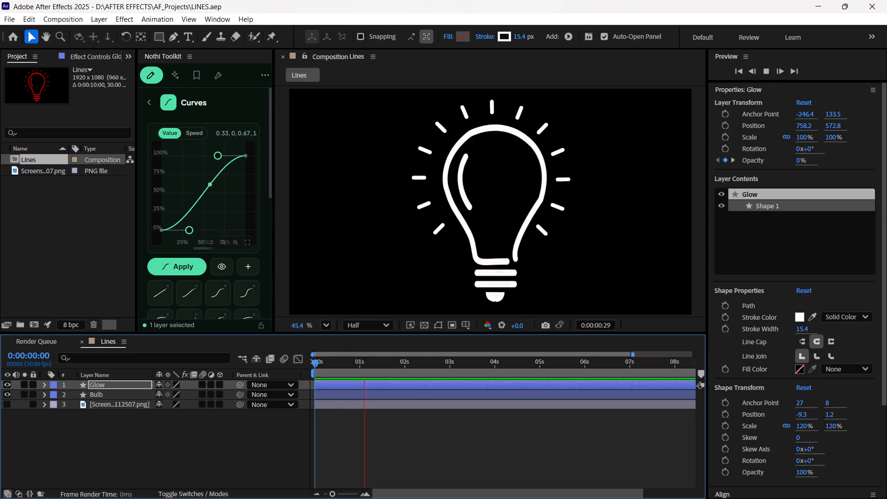
key("space")
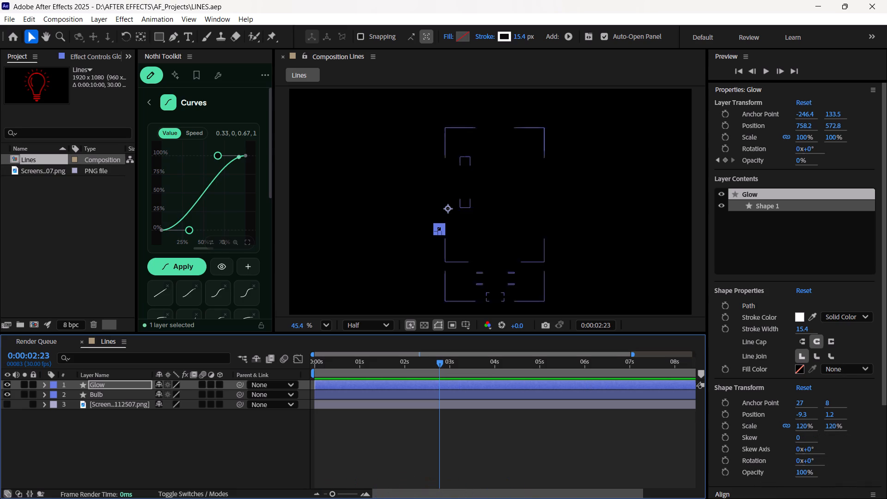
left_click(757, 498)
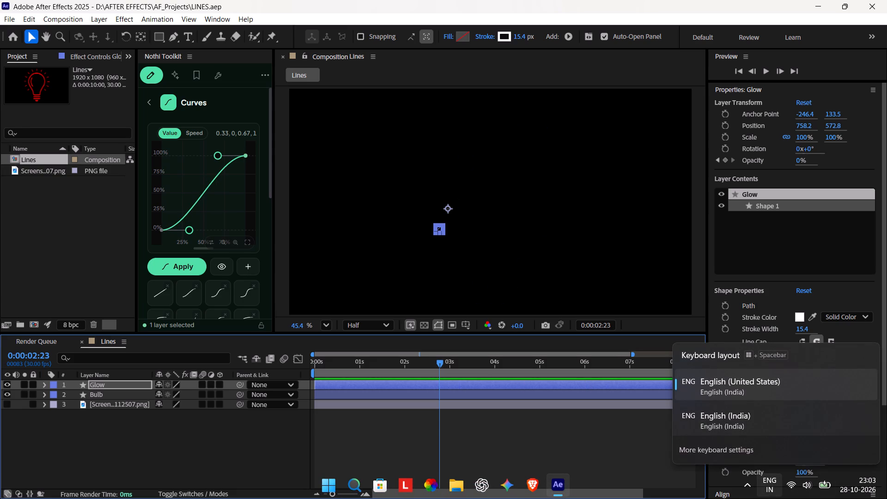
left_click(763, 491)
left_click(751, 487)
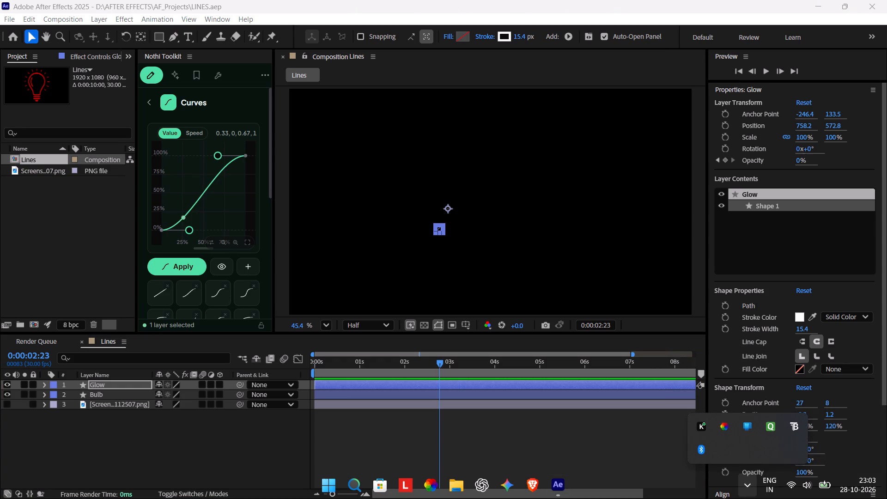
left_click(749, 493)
Minimize After Effects to reach the desktop and launch Kuro.
left_click(818, 11)
right_click(671, 97)
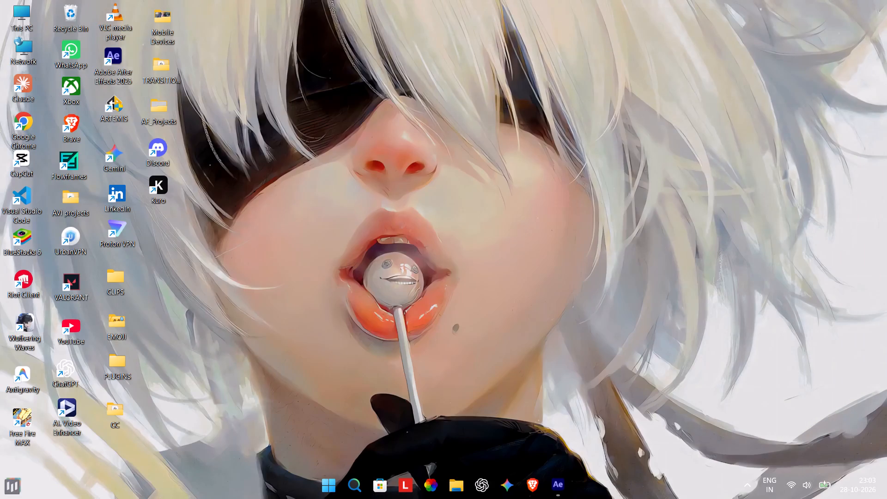
left_click(705, 143)
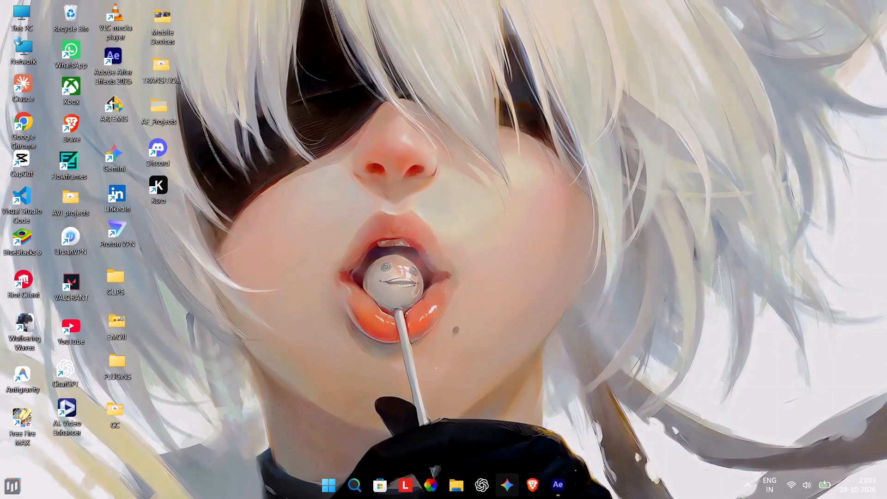
double_click(155, 196)
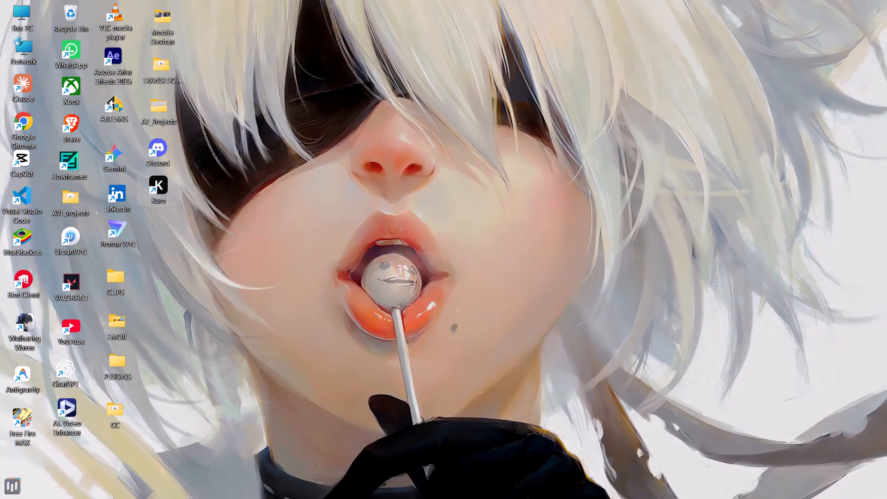
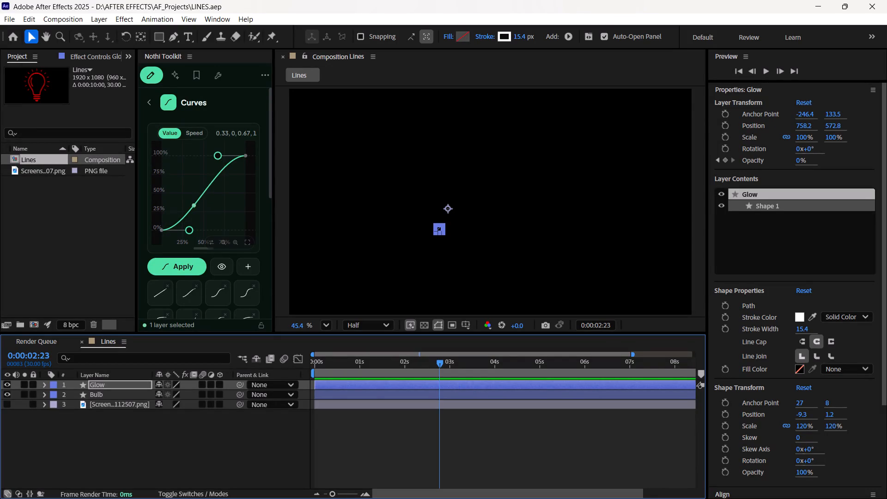
Preview the Lines composition's light bulb animation again from the first frame, stopping after one pass.
left_click_drag(437, 362, 307, 403)
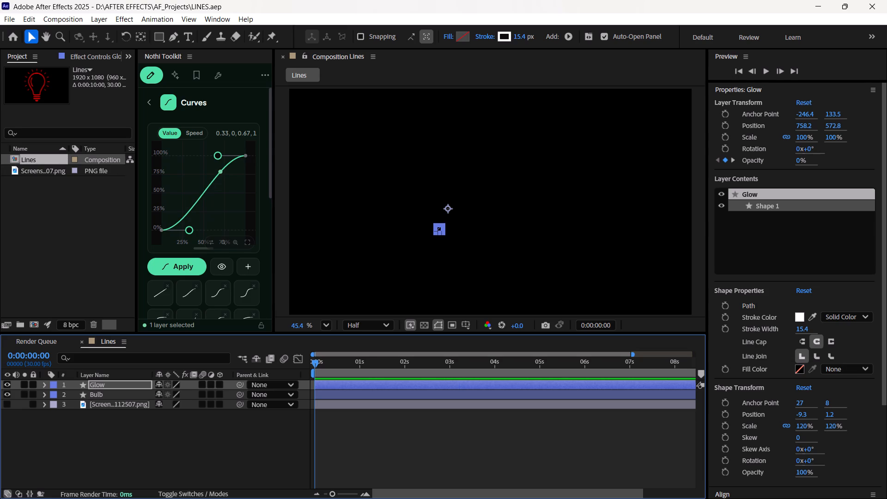
key("space")
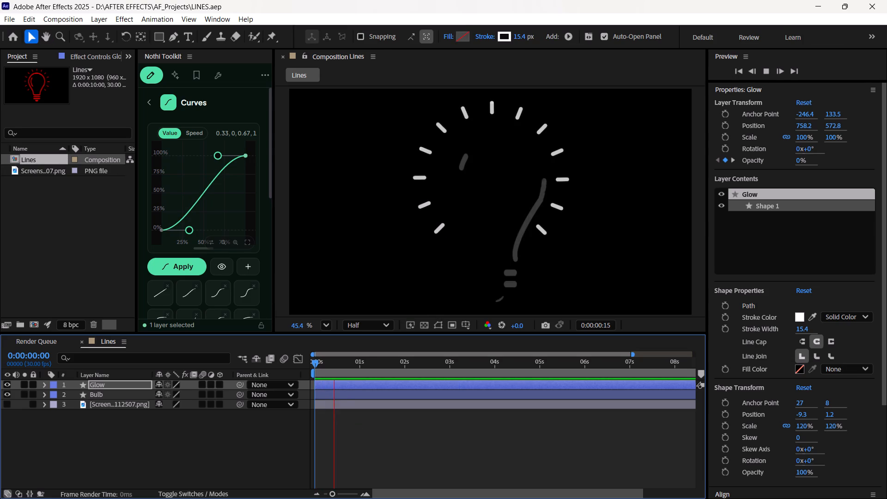
key("space")
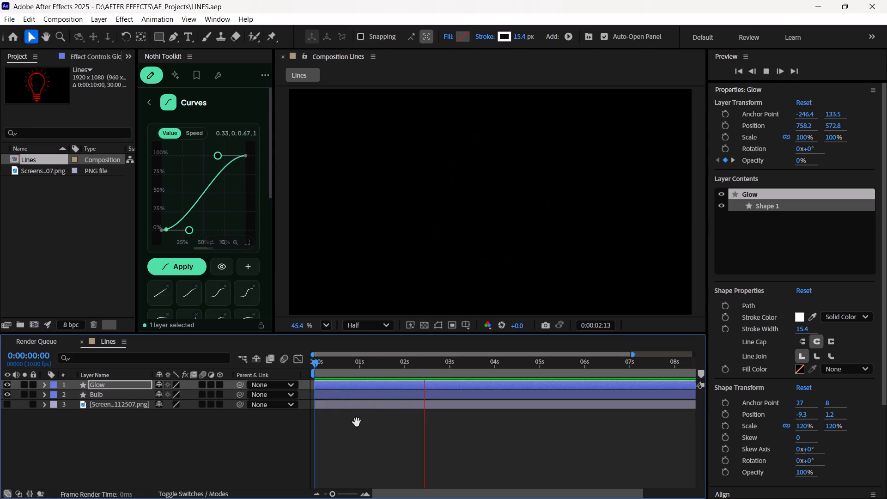
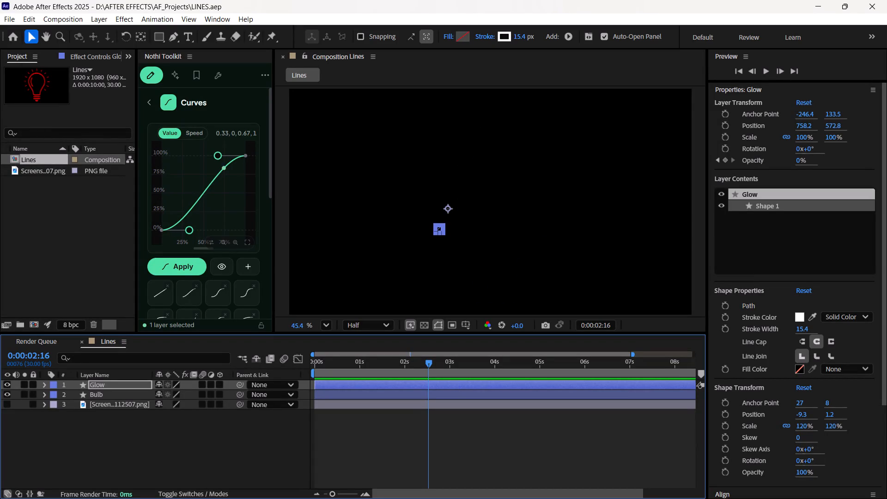
Return the Lines composition's playhead to the first frame at 0:00:00:00.
left_click_drag(430, 363, 304, 384)
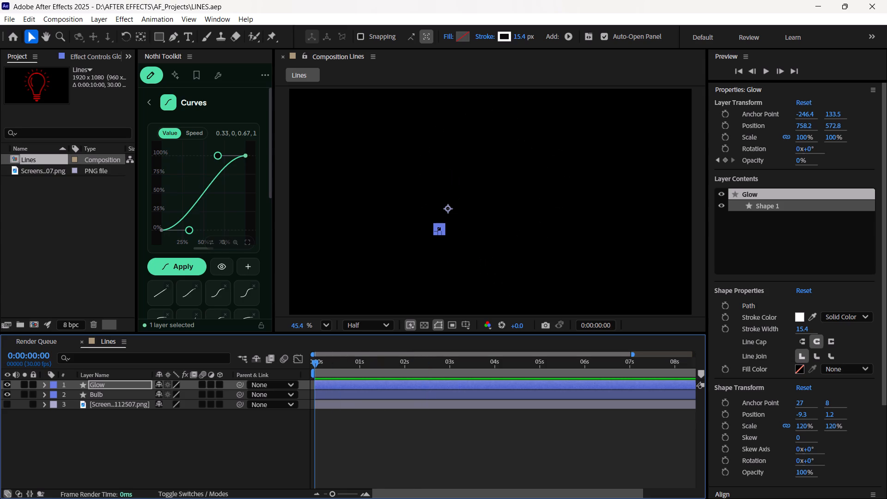
left_click_drag(304, 384, 300, 384)
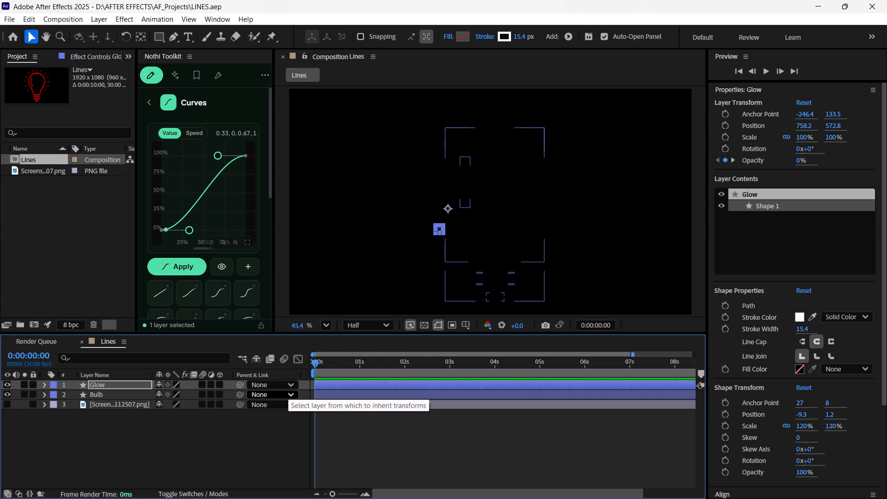
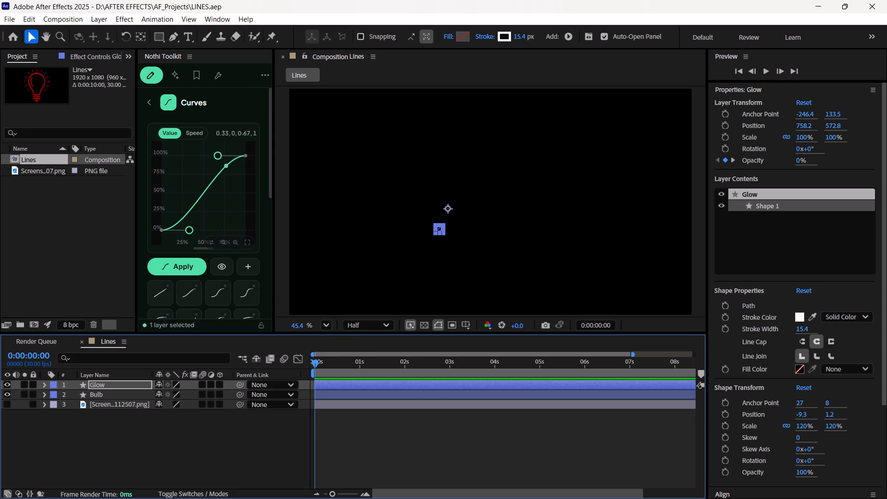
Play back the Lines animation from the first frame several times and scrub its opening frames to check the Glow and Bulb timing.
key("space")
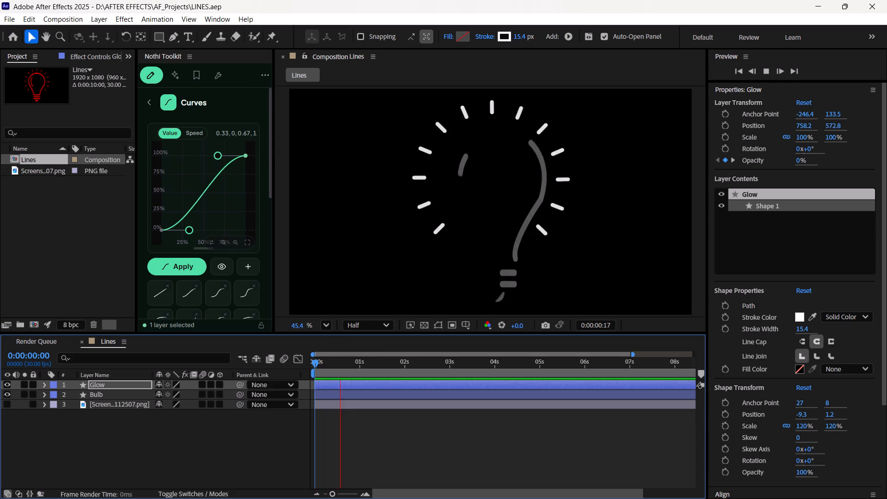
key("space")
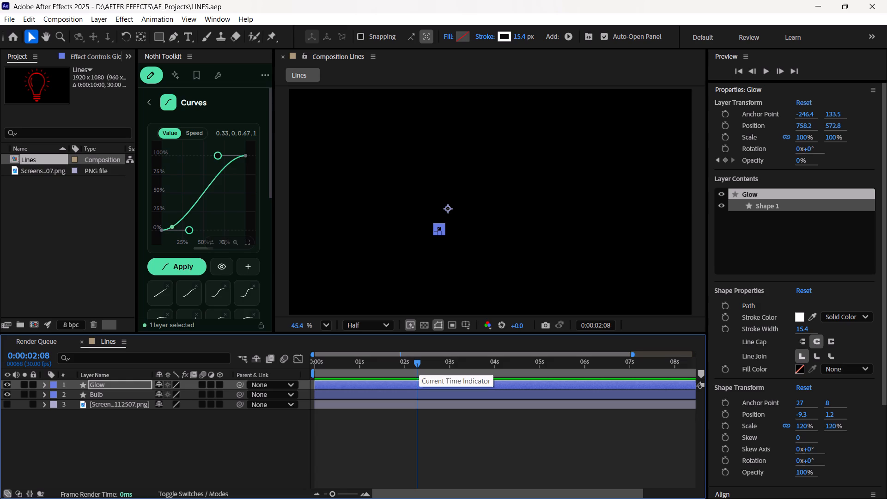
left_click_drag(413, 363, 281, 403)
key("space")
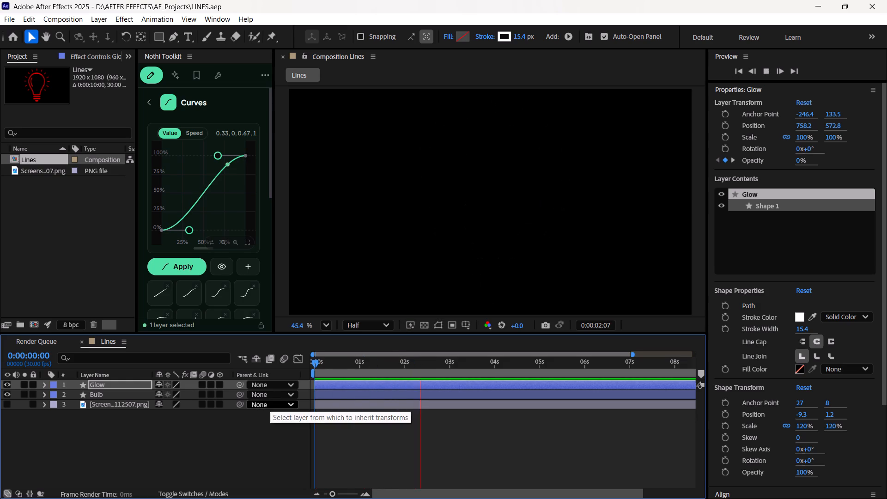
key("space")
left_click_drag(428, 362, 273, 389)
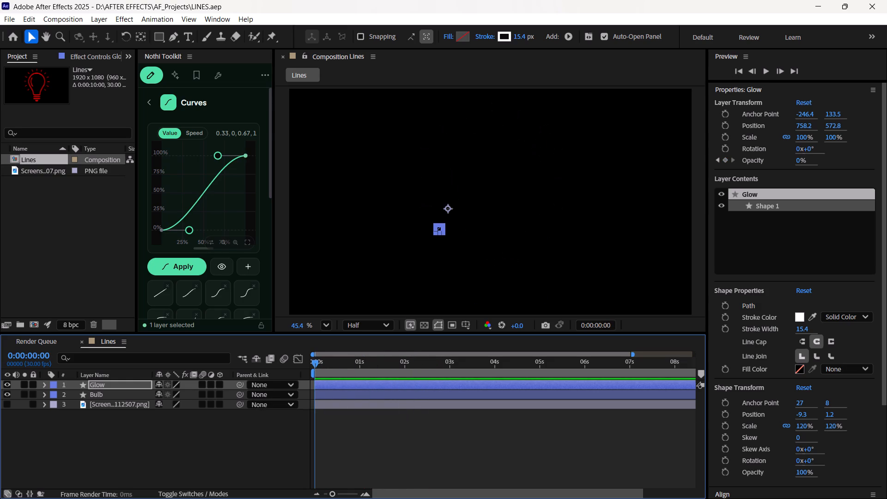
left_click_drag(273, 389, 272, 388)
key("space")
key("space")
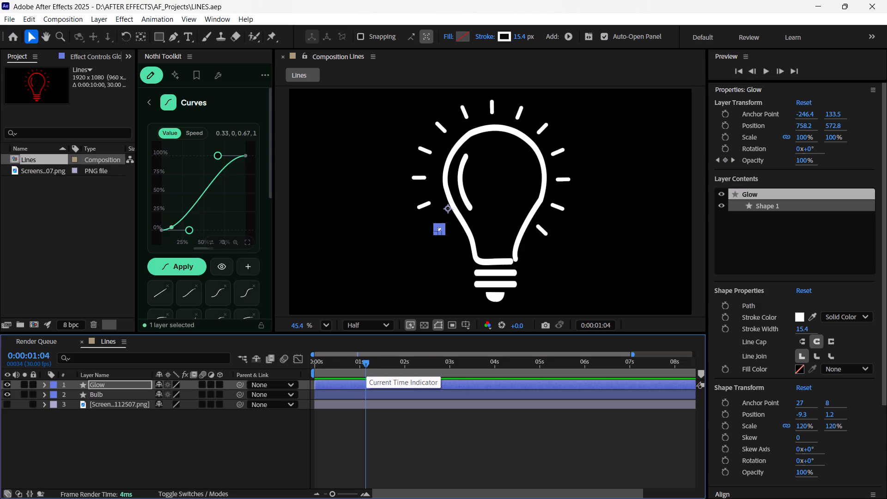
left_click_drag(365, 362, 328, 375)
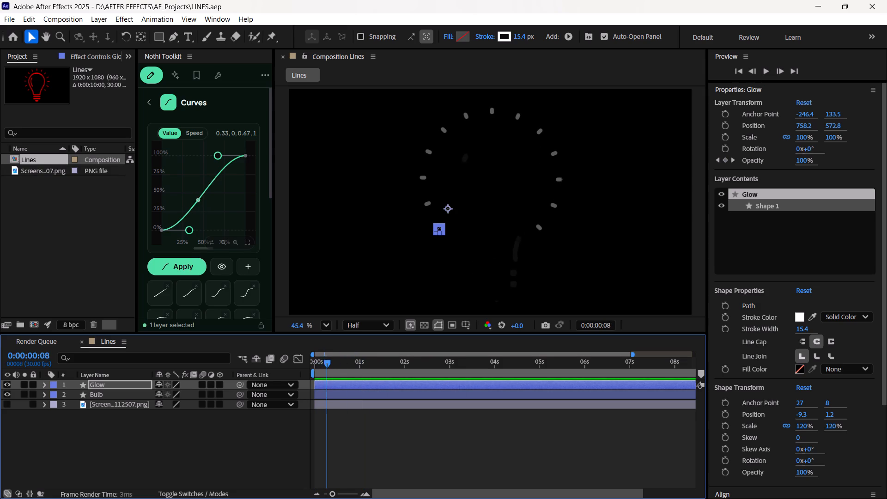
left_click_drag(328, 375, 341, 375)
scroll(361, 428, "up", 6)
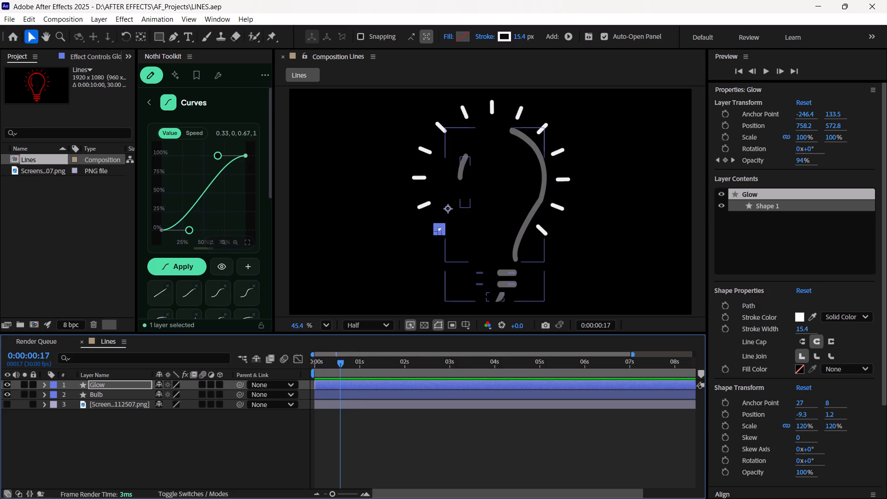
Reveal the Glow layer's keyframes and shift all its Start, End and Opacity keyframes about 7 frames later.
key("u")
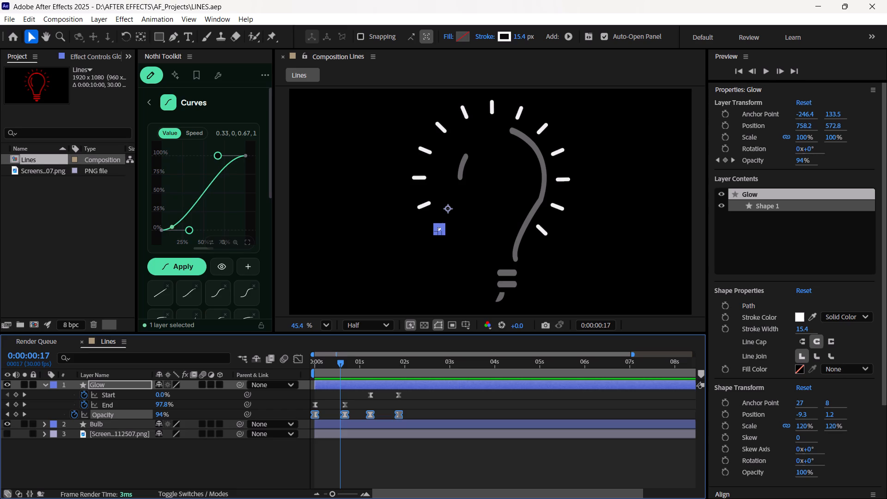
scroll(332, 447, "up", 4)
left_click_drag(340, 360, 313, 365)
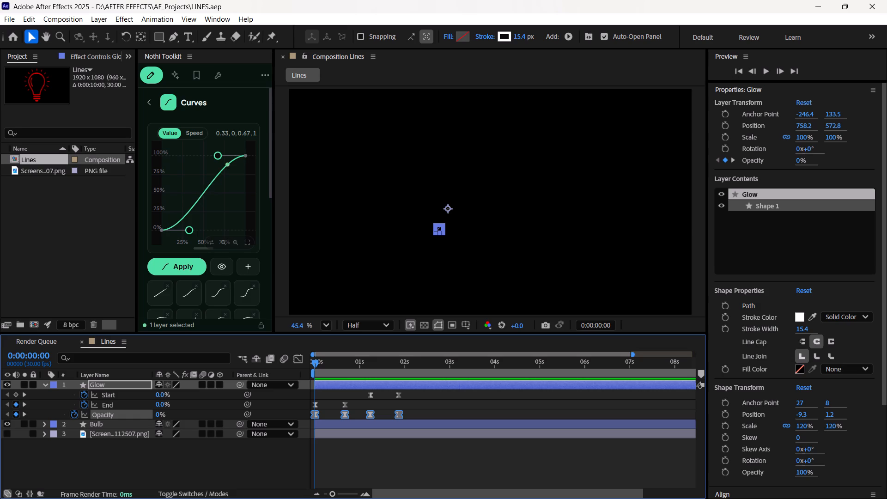
left_click_drag(426, 394, 307, 424)
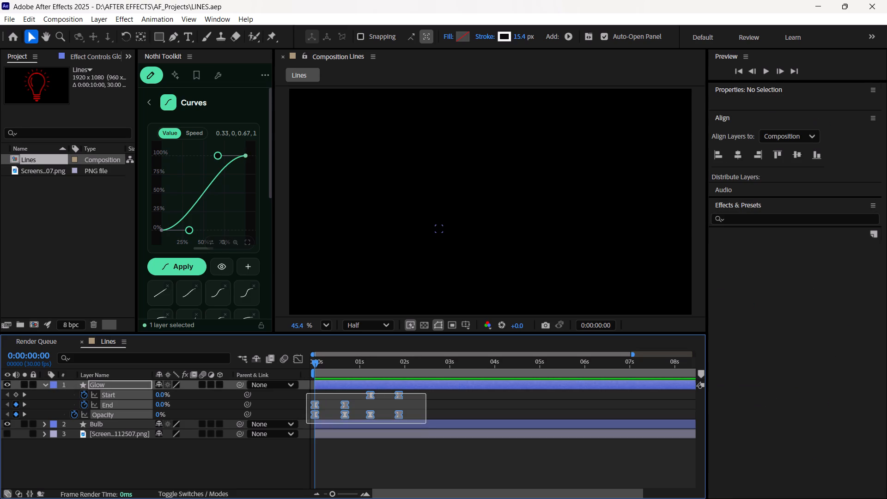
left_click_drag(307, 424, 312, 426)
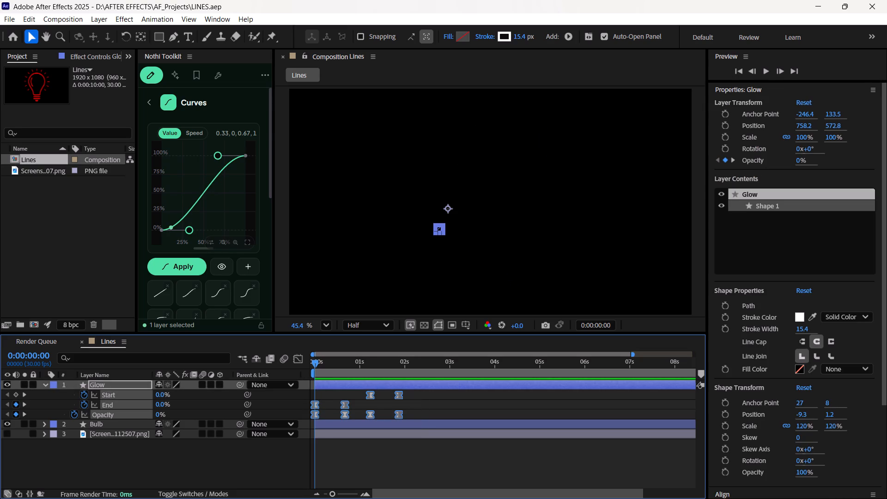
left_click_drag(399, 415, 406, 415)
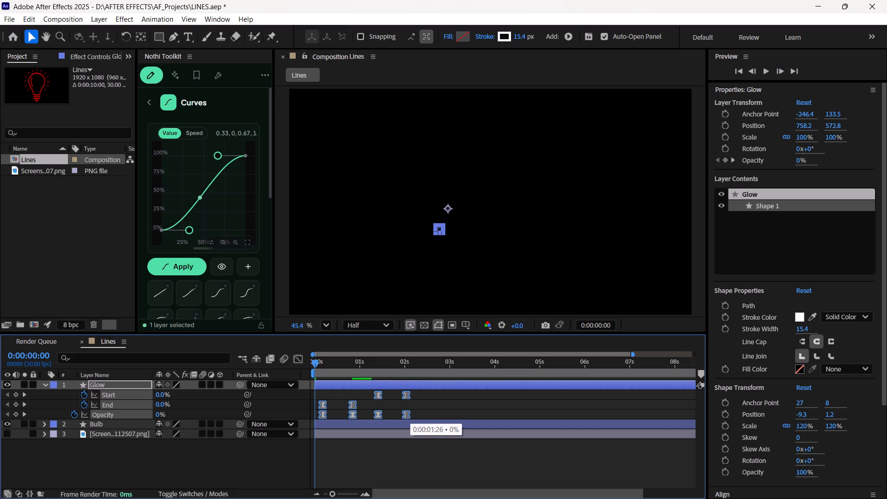
left_click_drag(406, 415, 409, 414)
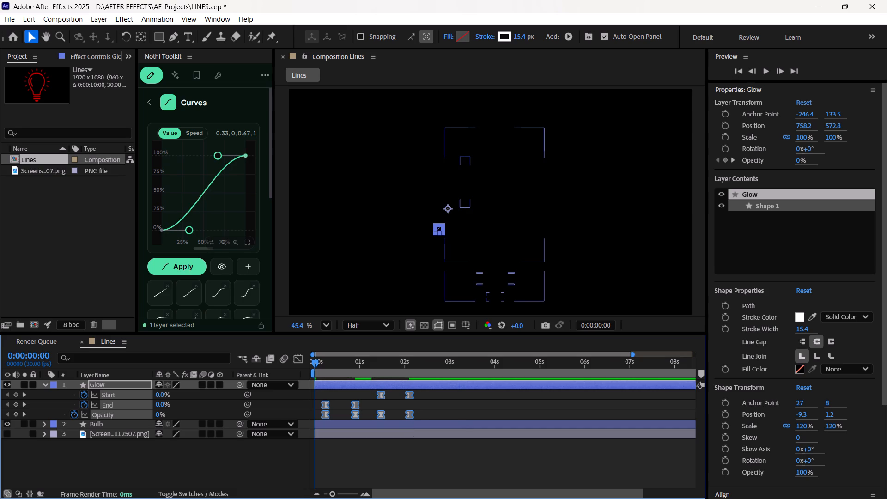
Replay the Lines composition from 0:00:00:00 repeatedly to check the Glow rays' delayed timing against the bulb.
key("space")
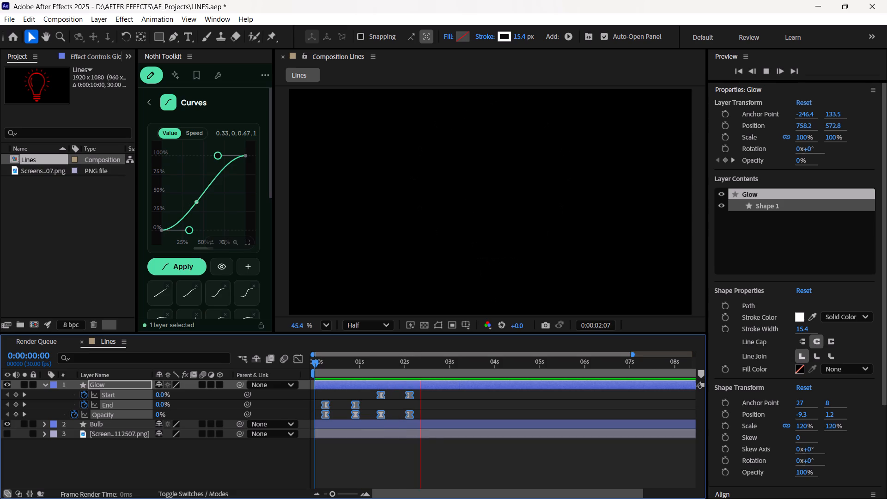
key("space")
left_click_drag(430, 366, 288, 396)
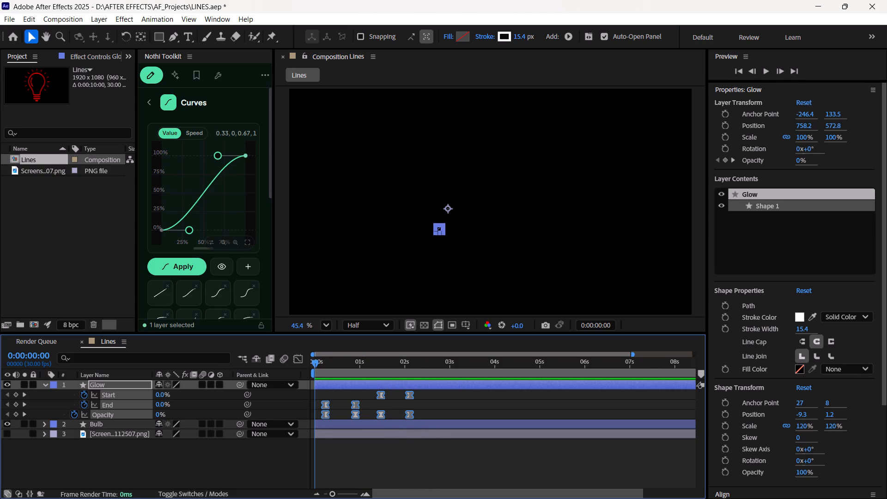
key("space")
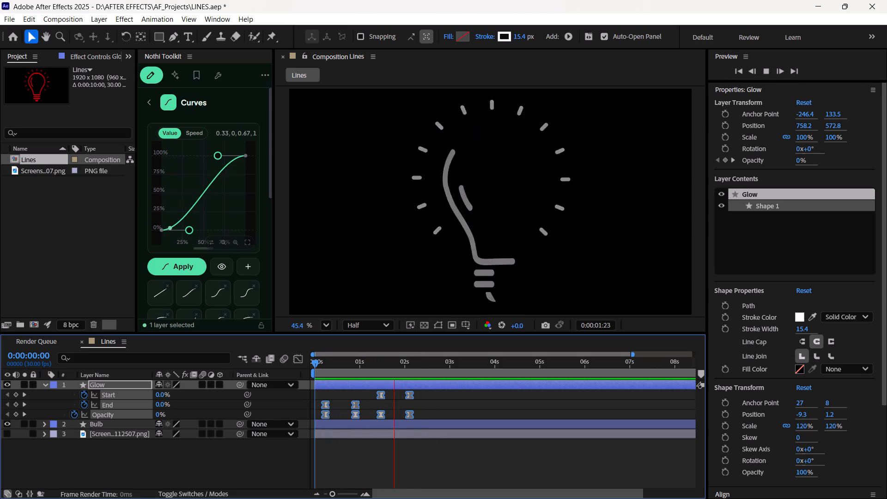
key("space")
left_click_drag(430, 365, 280, 382)
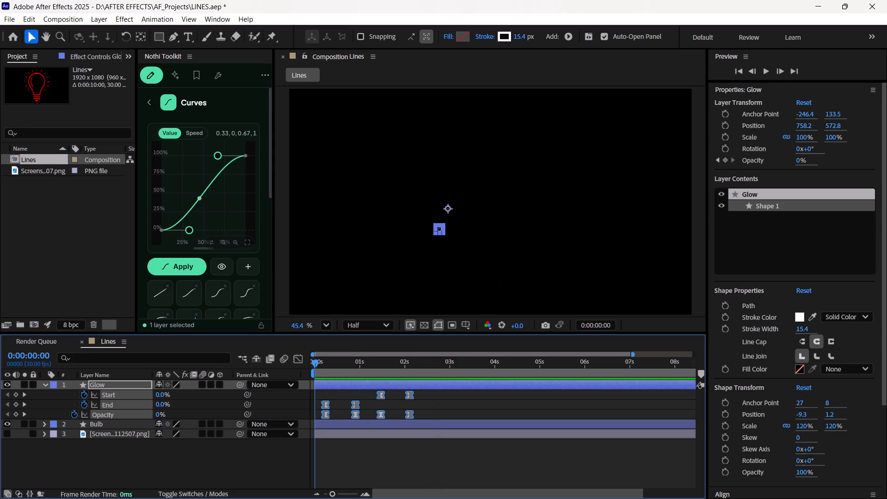
left_click_drag(280, 382, 279, 382)
key("space")
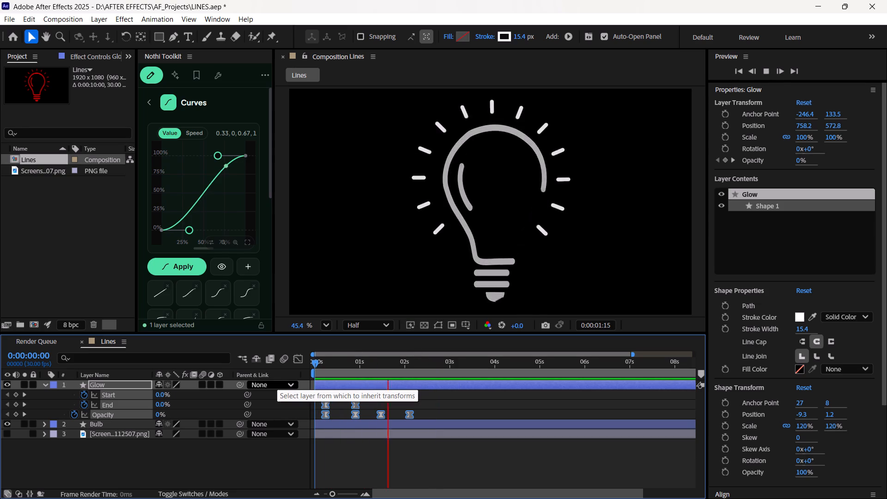
key("space")
left_click_drag(421, 365, 324, 390)
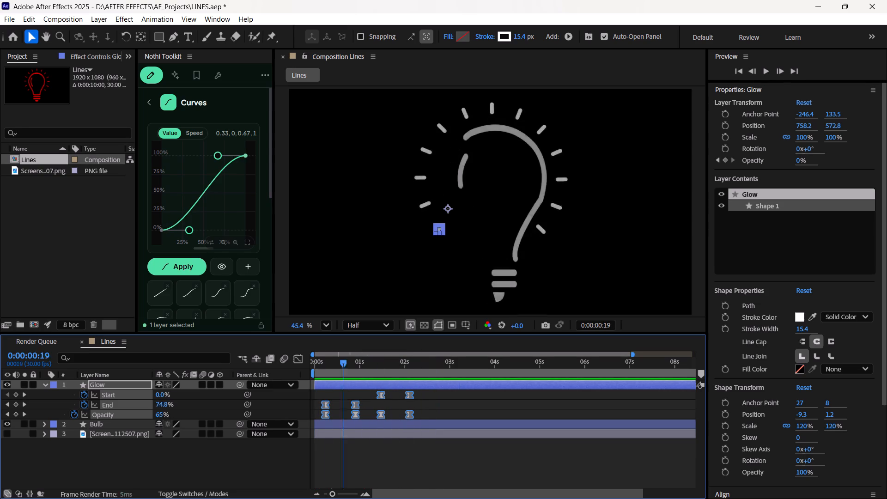
left_click_drag(324, 390, 308, 392)
key("space")
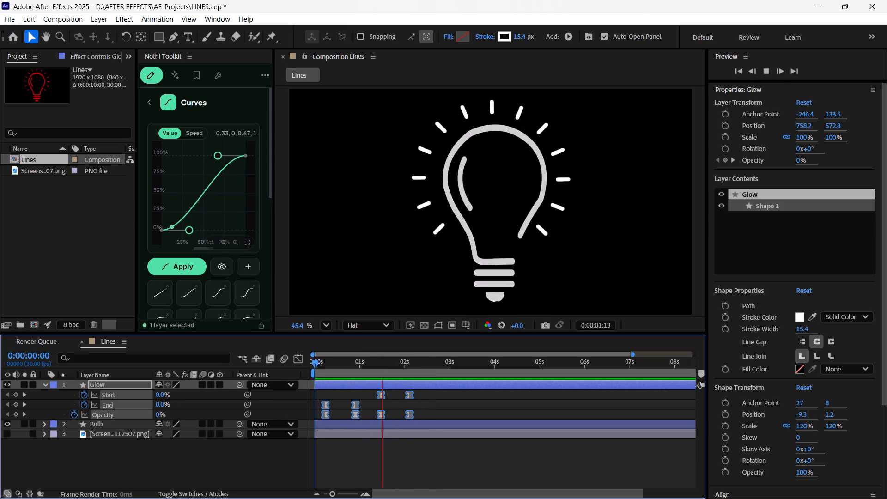
key("space")
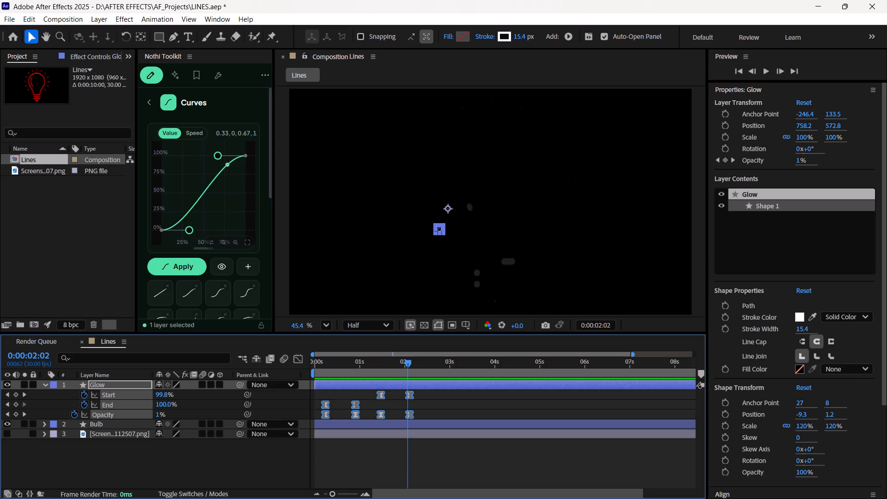
Review the full draw-on and fade-out of the bulb and rays again from the start, finishing with the Glow keyframes deselected.
left_click_drag(408, 365, 397, 375)
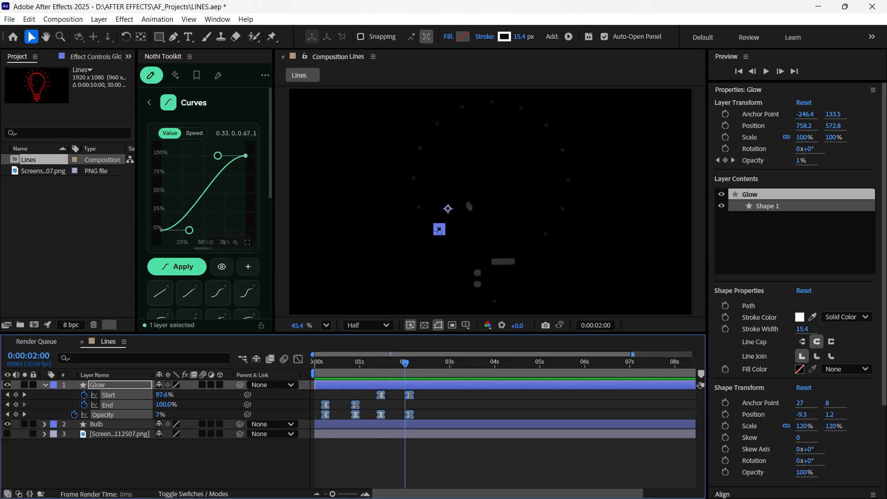
left_click_drag(397, 375, 295, 422)
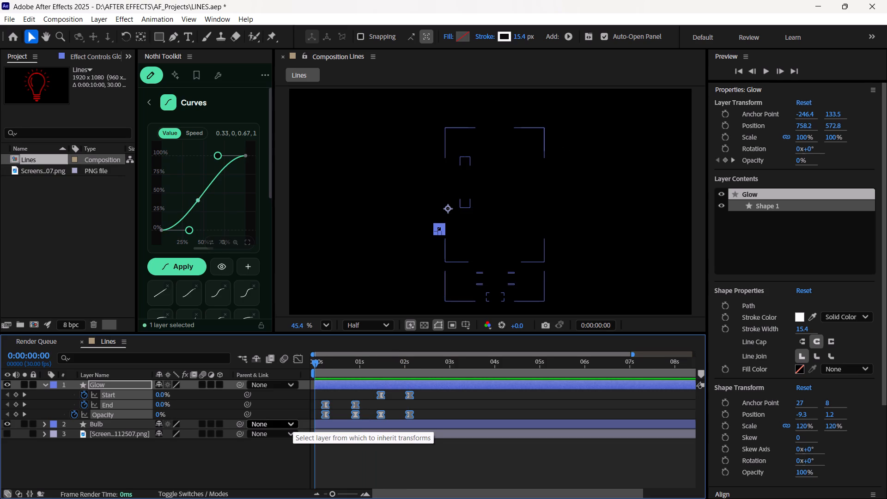
key("space")
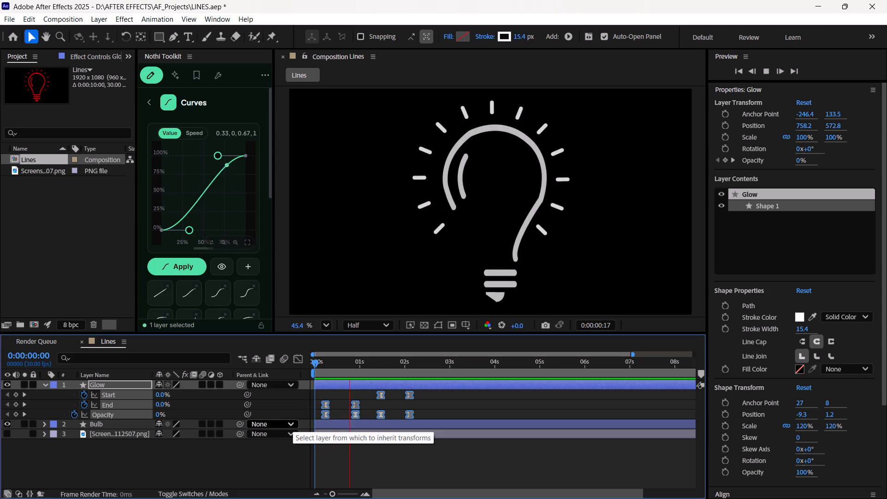
key("space")
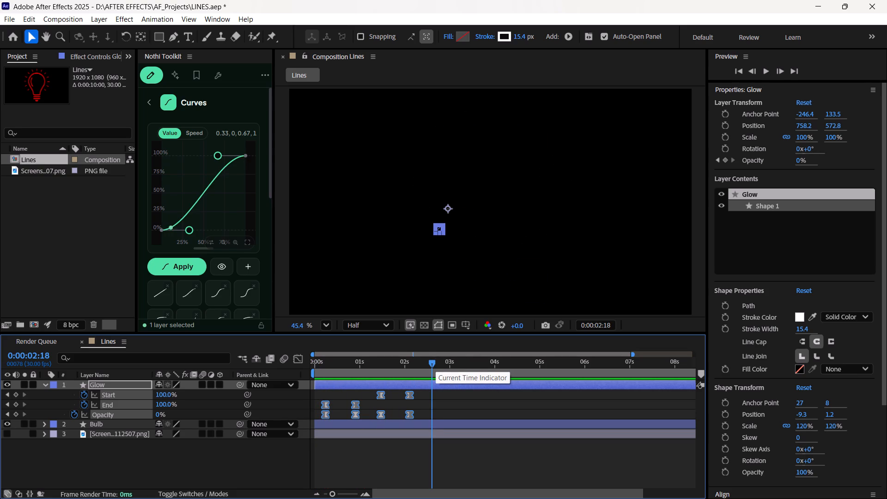
left_click_drag(433, 361, 274, 426)
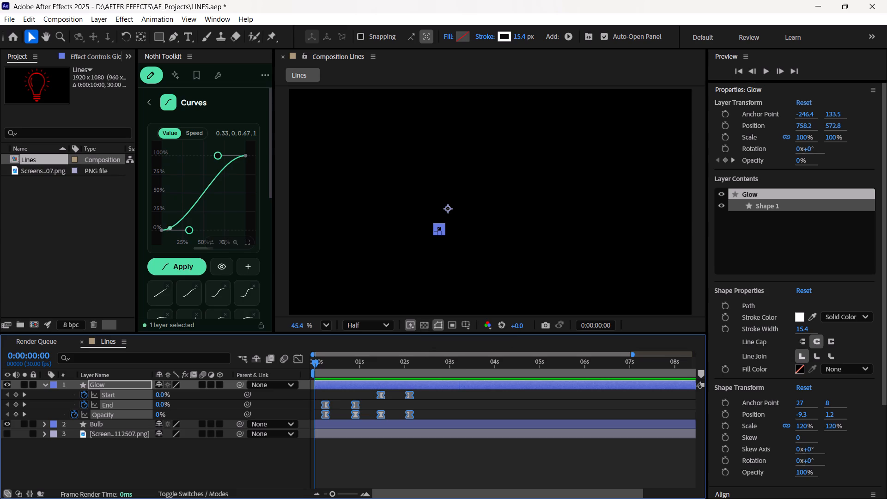
key("space")
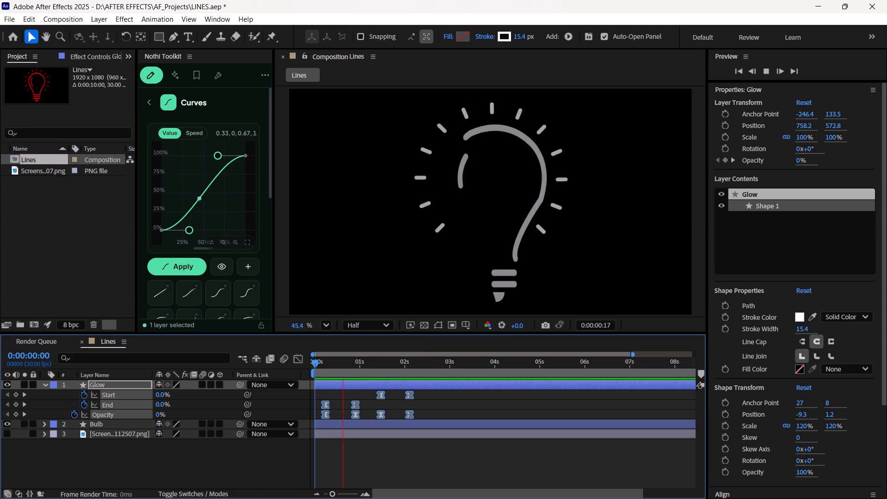
key("space")
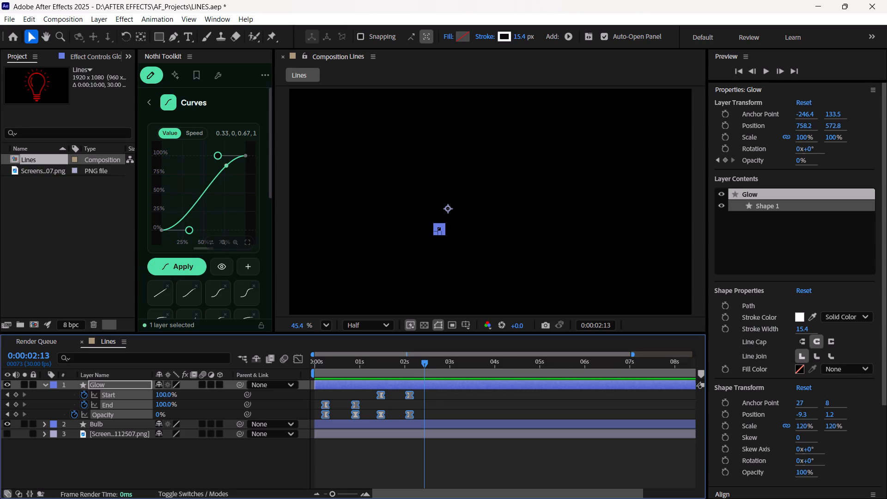
left_click_drag(425, 364, 283, 402)
key("space")
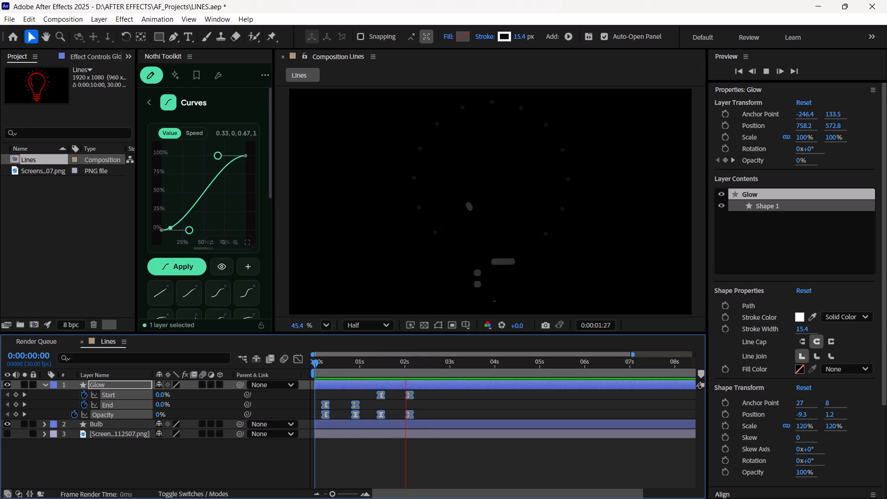
key("space")
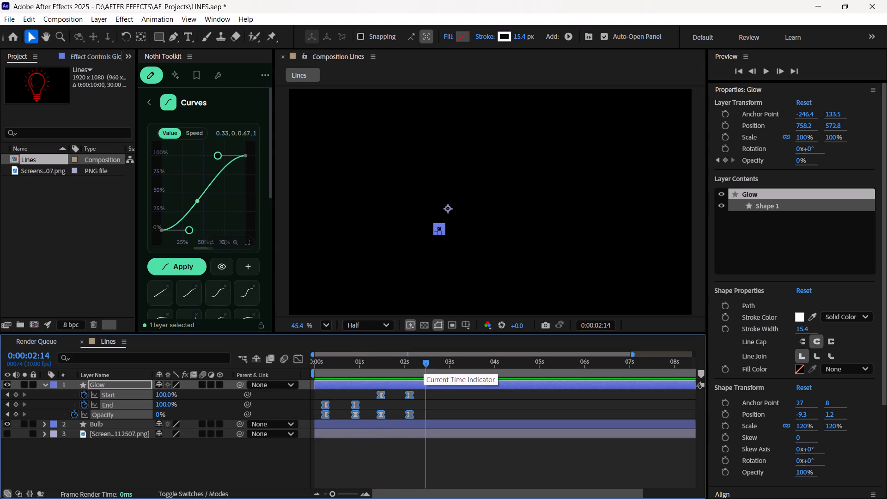
left_click_drag(426, 363, 280, 402)
key("space")
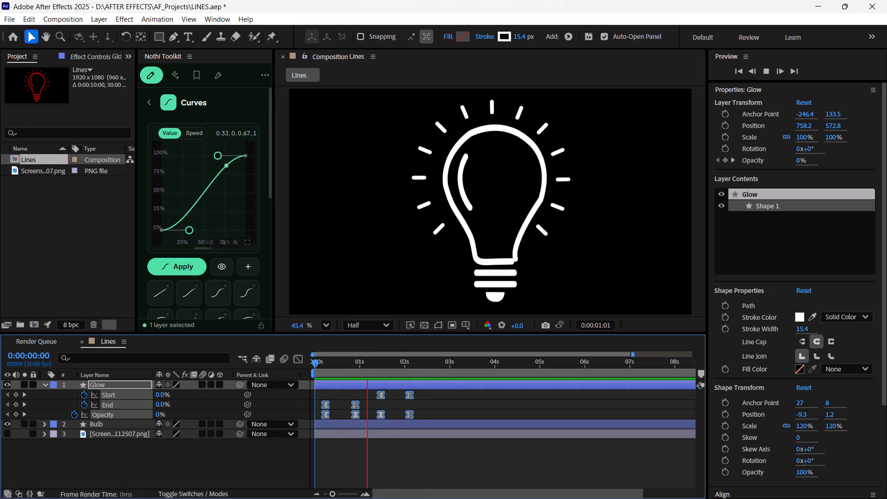
key("space")
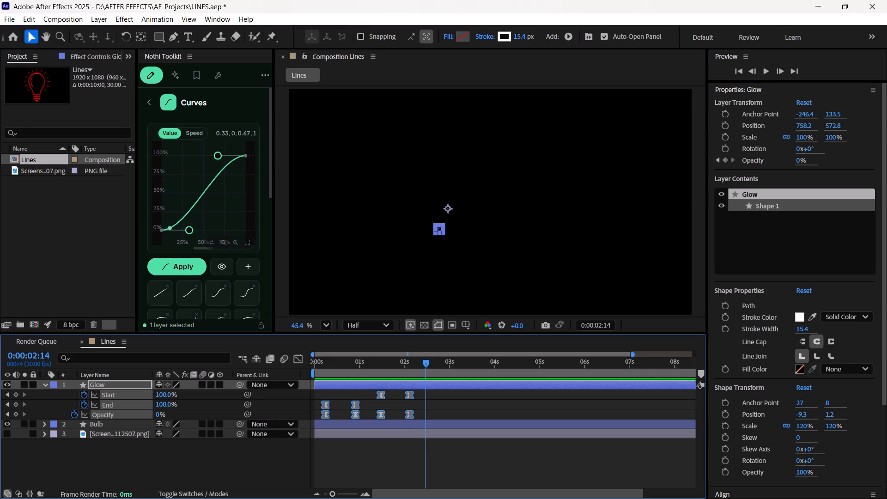
left_click_drag(420, 363, 320, 383)
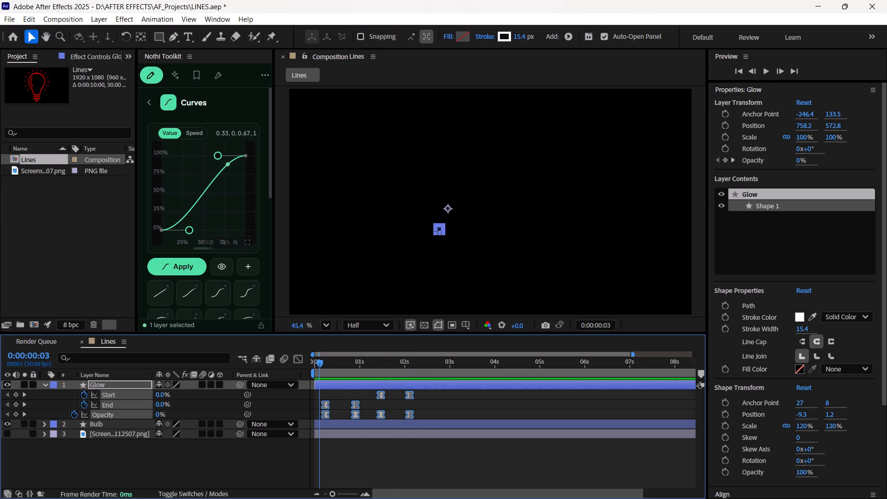
left_click(364, 450)
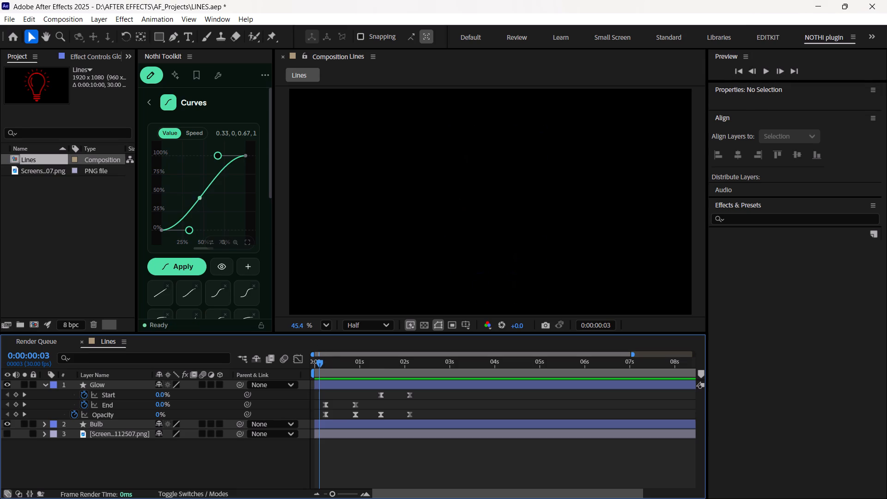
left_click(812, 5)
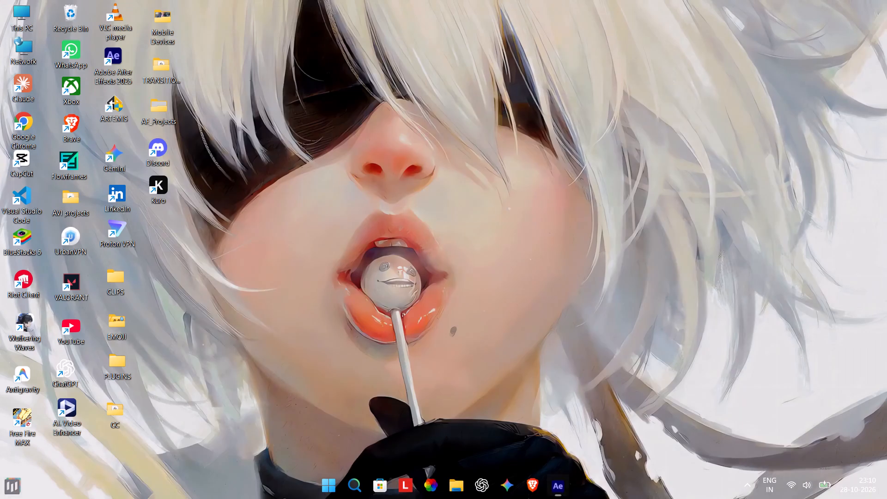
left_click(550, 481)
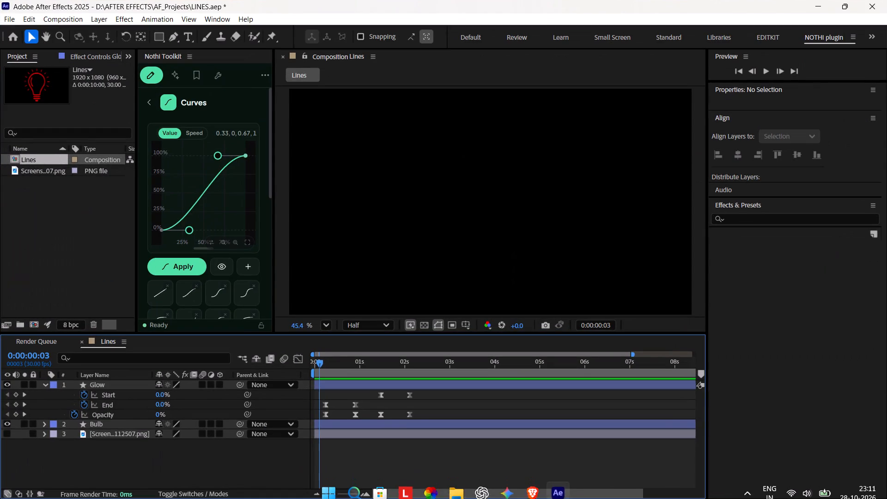
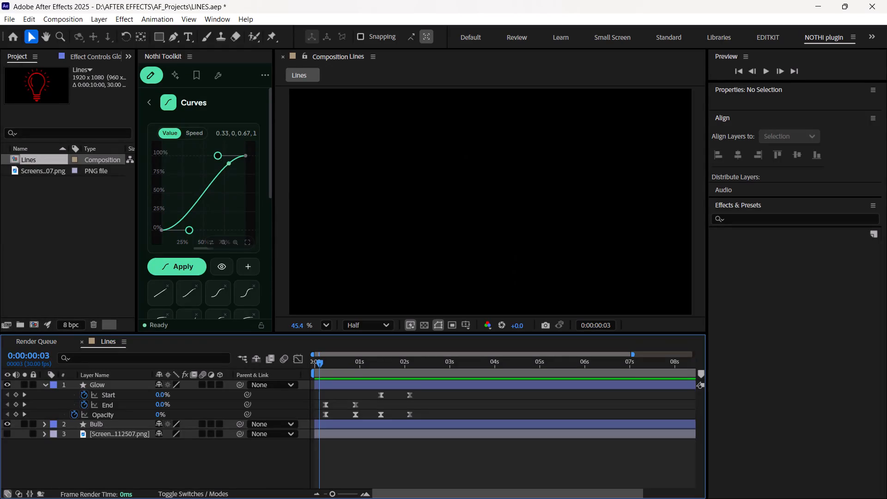
Return the Lines composition's current time to the first frame, 0:00:00:00.
left_click_drag(323, 362, 323, 363)
left_click_drag(323, 363, 272, 386)
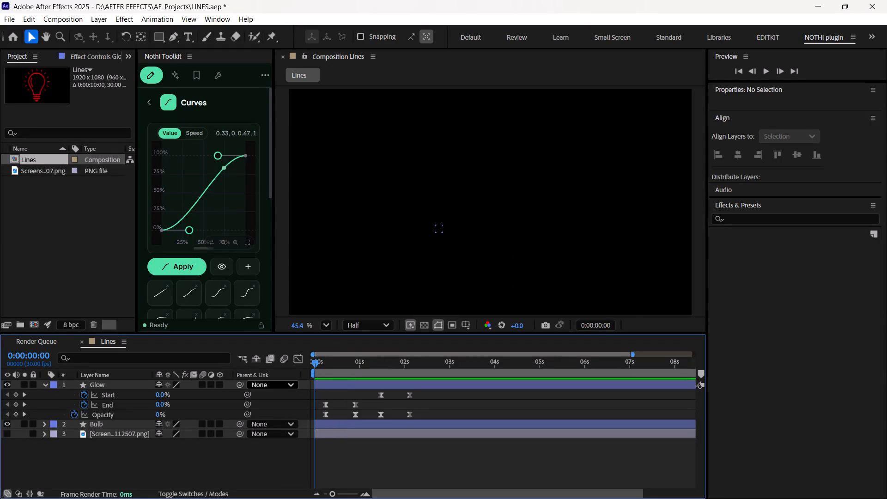
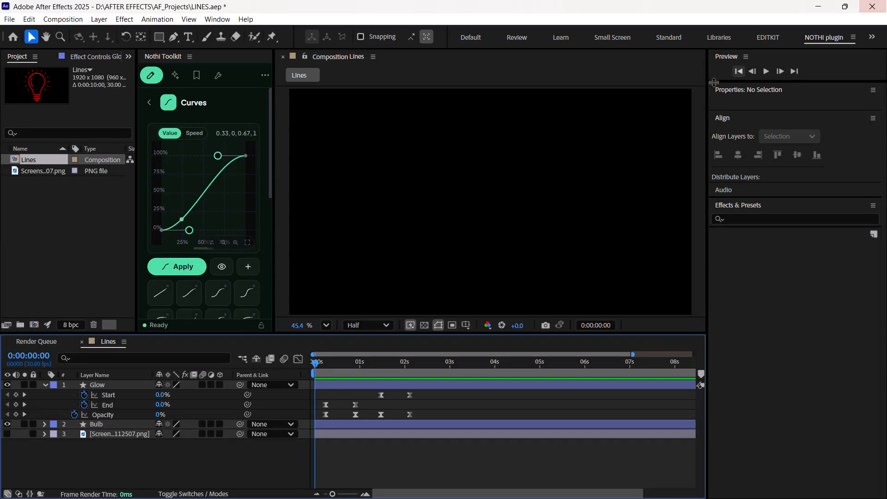
Play back the light bulb animation from the first frame past the Glow layer's last keyframes, and stop the preview.
key("space")
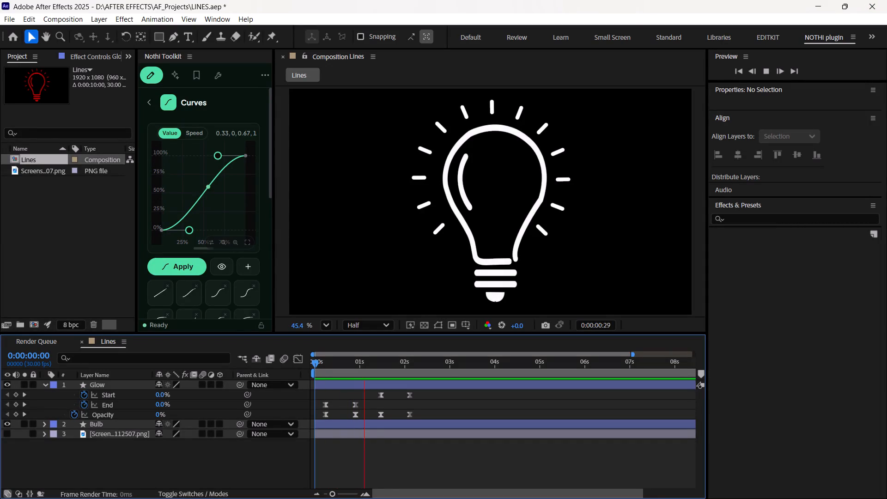
key("space")
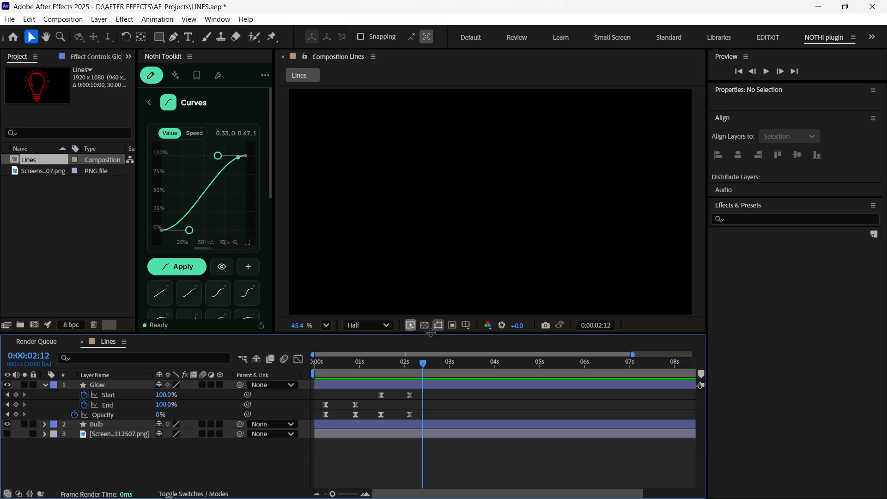
Scrub the Lines composition back through the bulb's draw-on and park the current time at 0:00:01:00.
left_click_drag(422, 366, 345, 381)
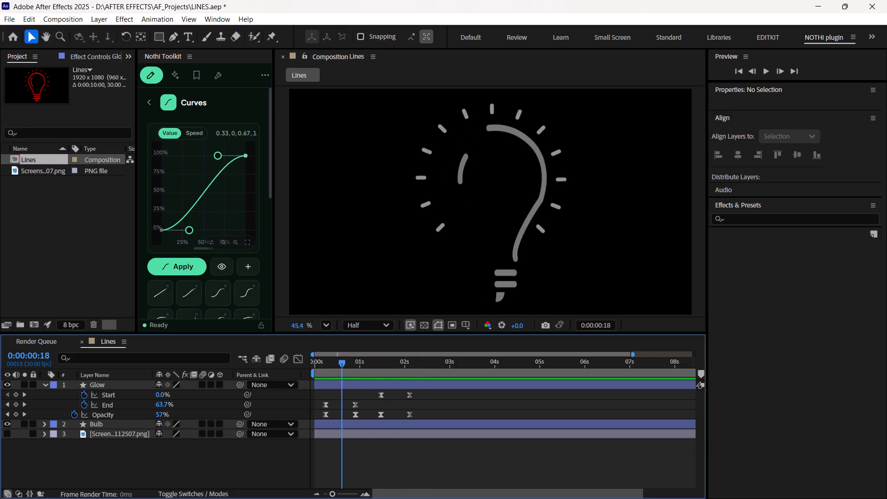
left_click_drag(345, 381, 361, 381)
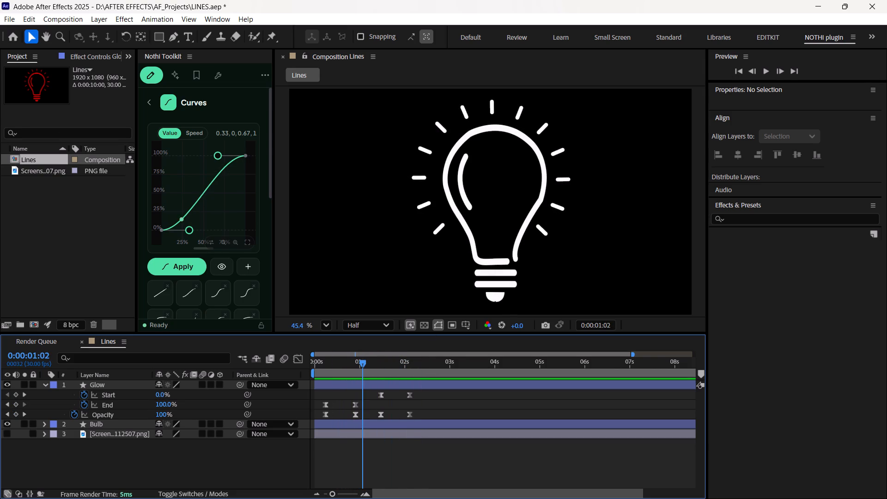
left_click_drag(361, 381, 359, 380)
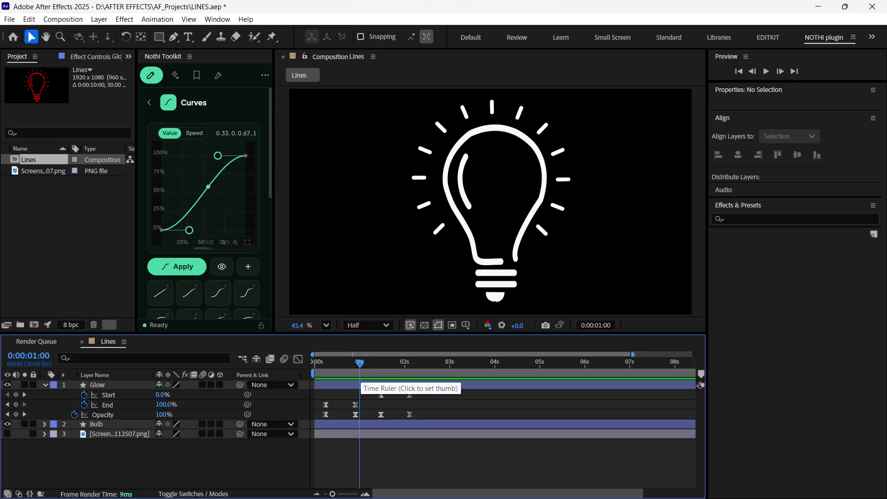
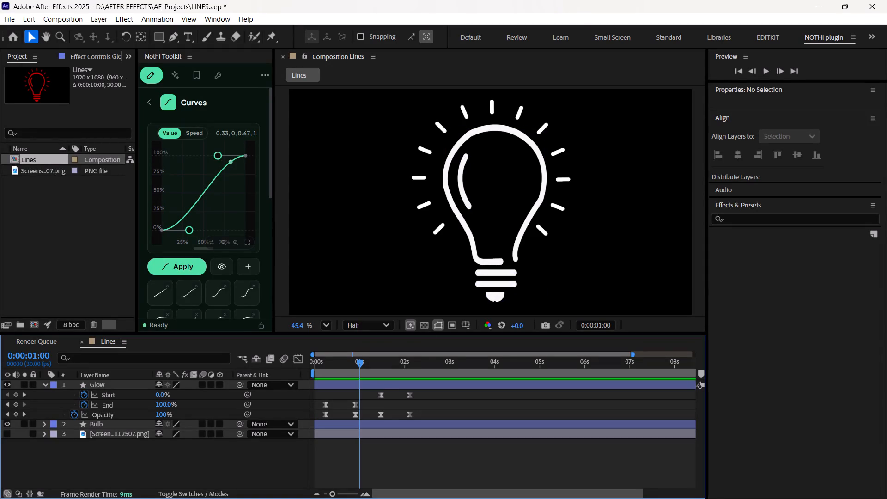
Play back the Lines composition from the first frame through the bulb's draw-on and fade-out, and stop the preview.
left_click_drag(358, 361, 255, 380)
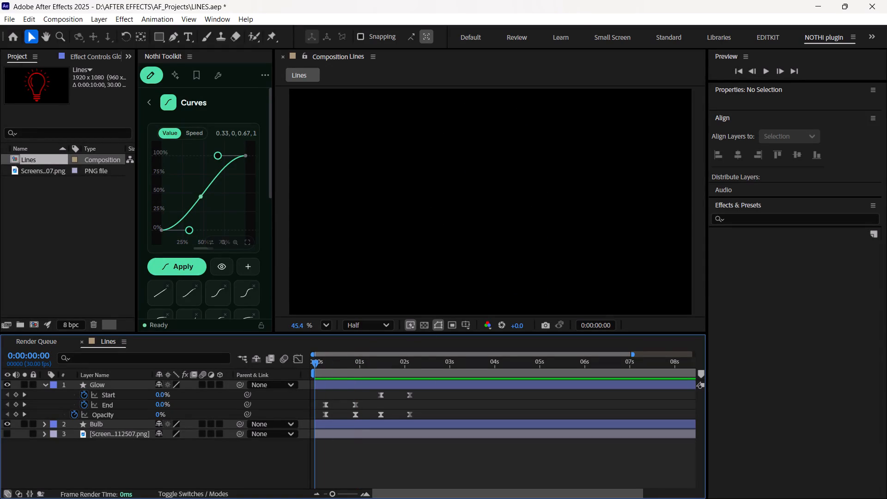
key("space")
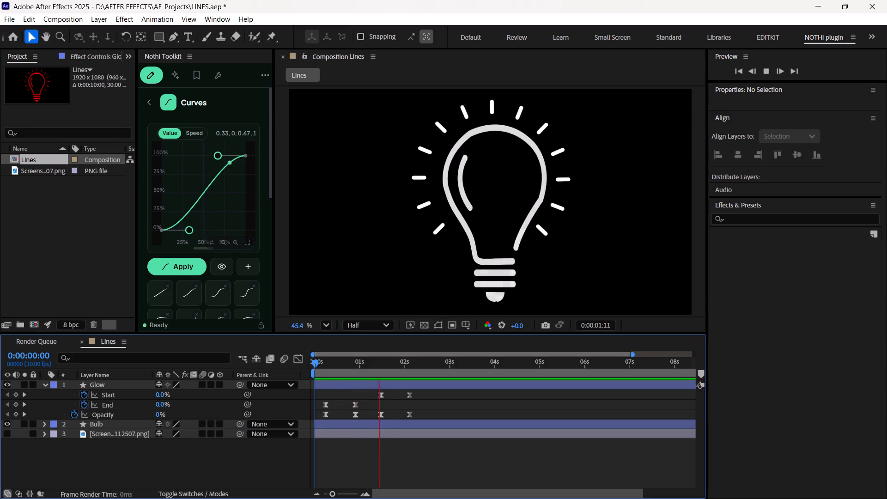
key("space")
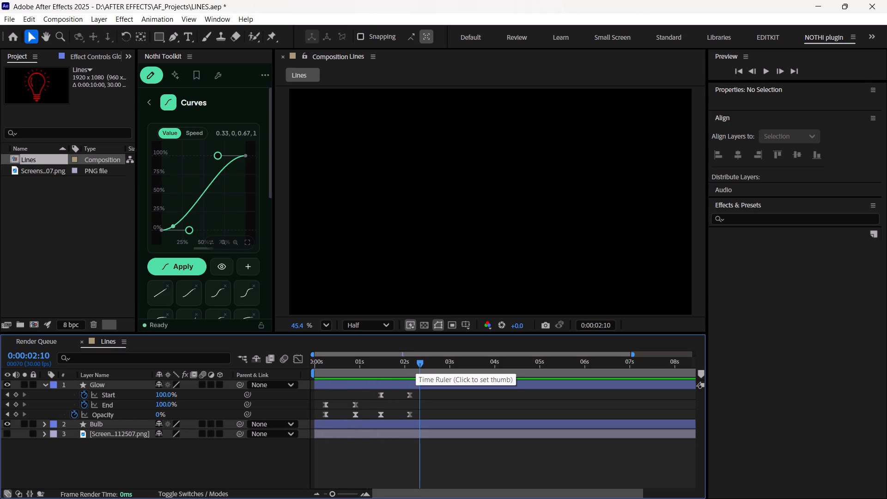
Scrub back and forth through the Glow layer's keyframes to review the line animation, and park the current time at 0:00:00:00.
left_click_drag(419, 363, 335, 387)
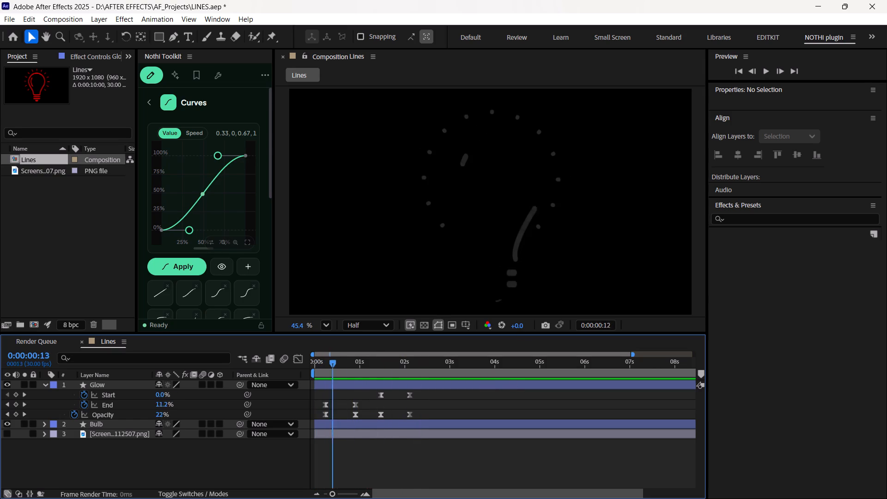
left_click_drag(335, 387, 324, 393)
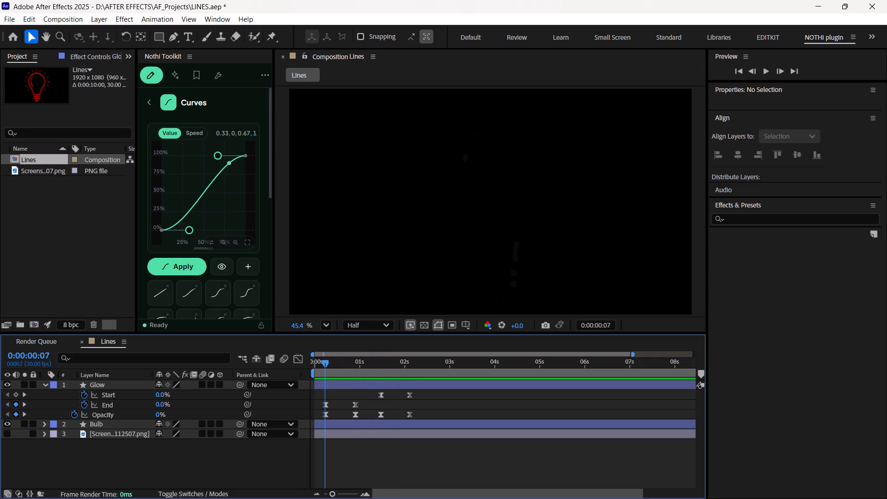
left_click_drag(324, 393, 424, 390)
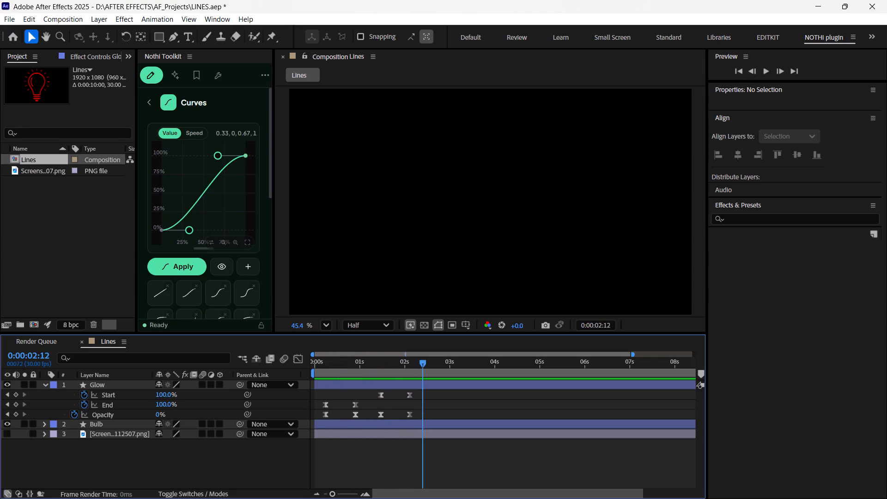
left_click_drag(424, 390, 300, 408)
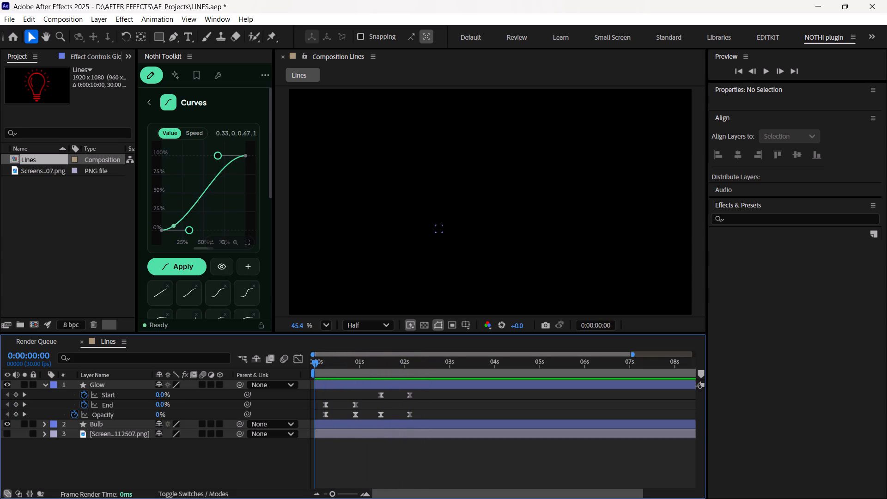
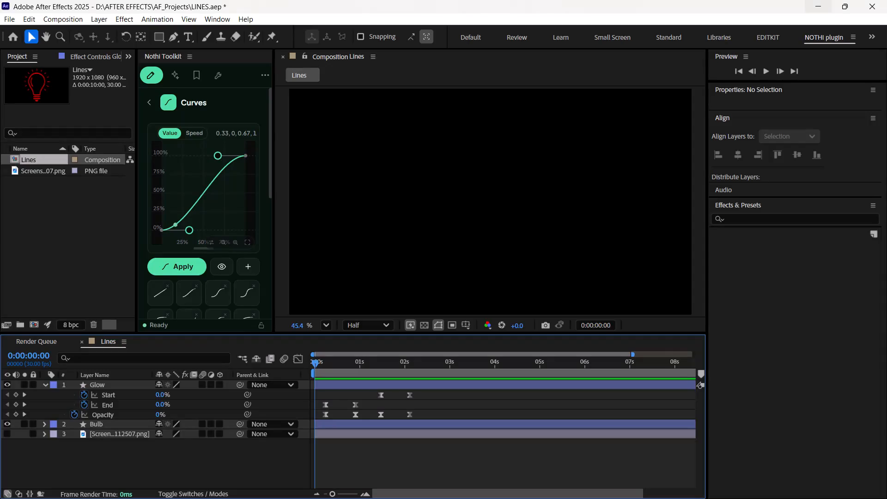
Minimize After Effects to reach the desktop and open the Kuro application.
left_click(811, 3)
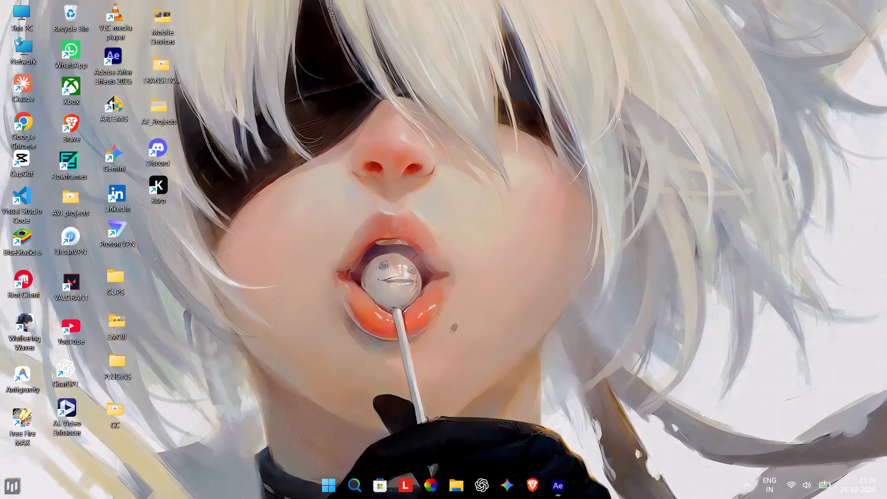
right_click(438, 184)
left_click(469, 236)
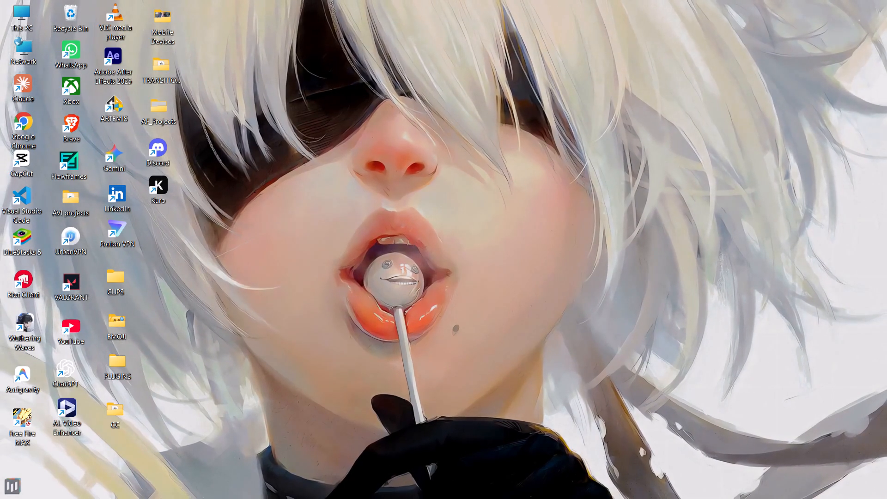
double_click(165, 190)
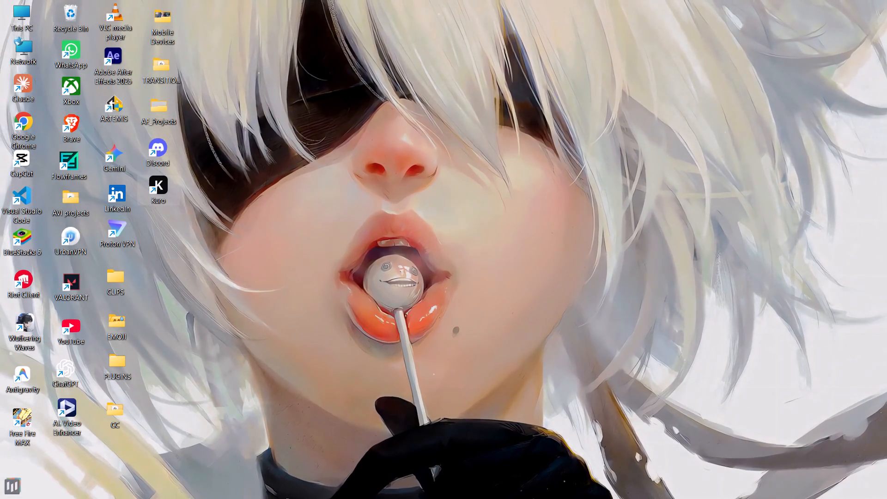
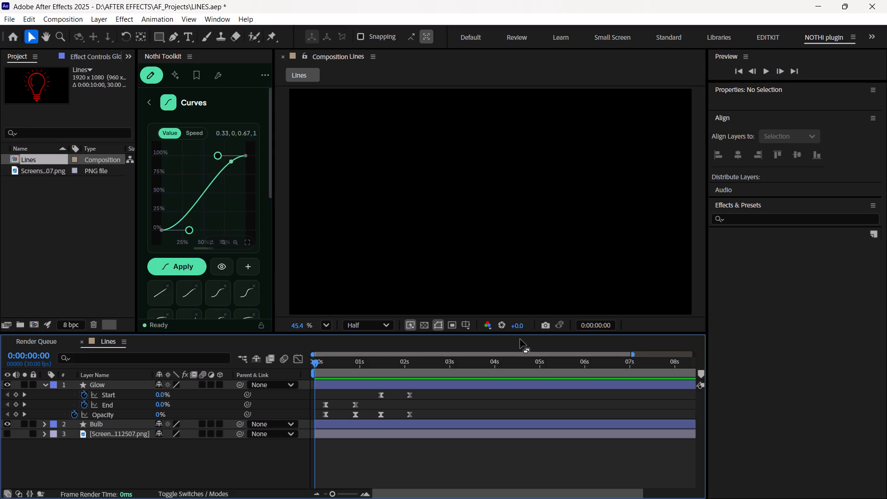
Play and scrub the Lines composition from the start to review how the bulb and glow strokes draw on and fade out.
key("space")
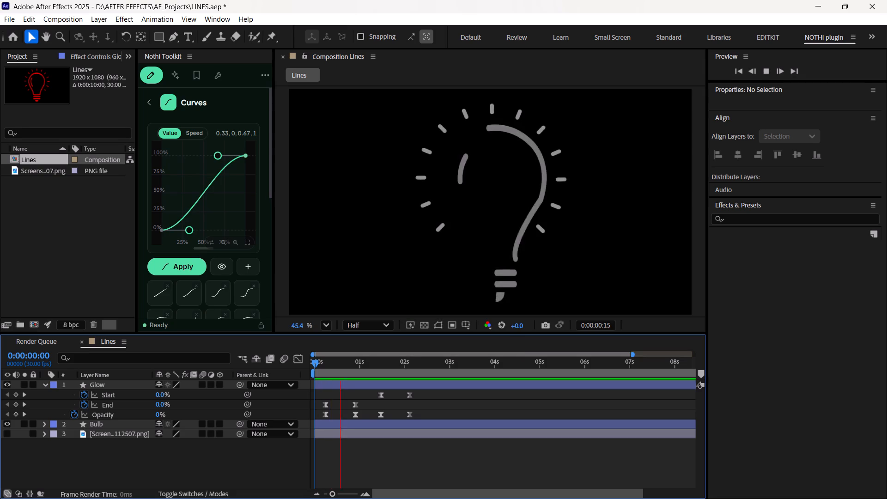
key("space")
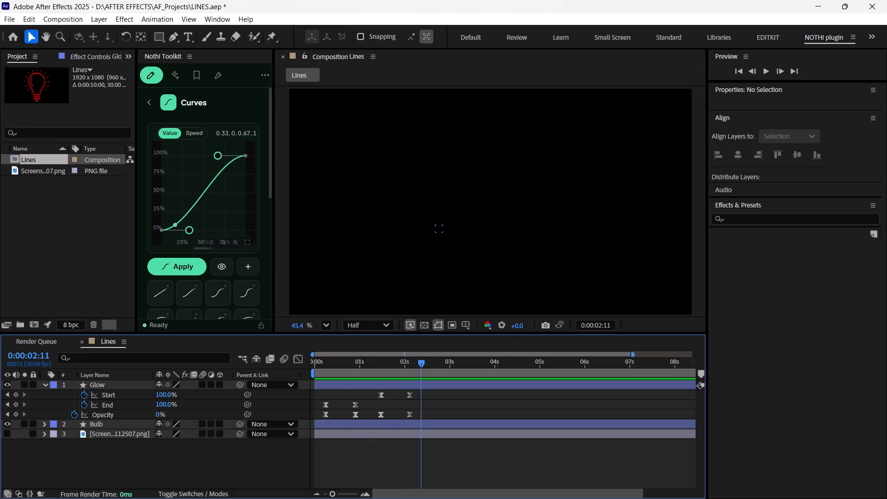
left_click_drag(422, 367, 249, 406)
key("space")
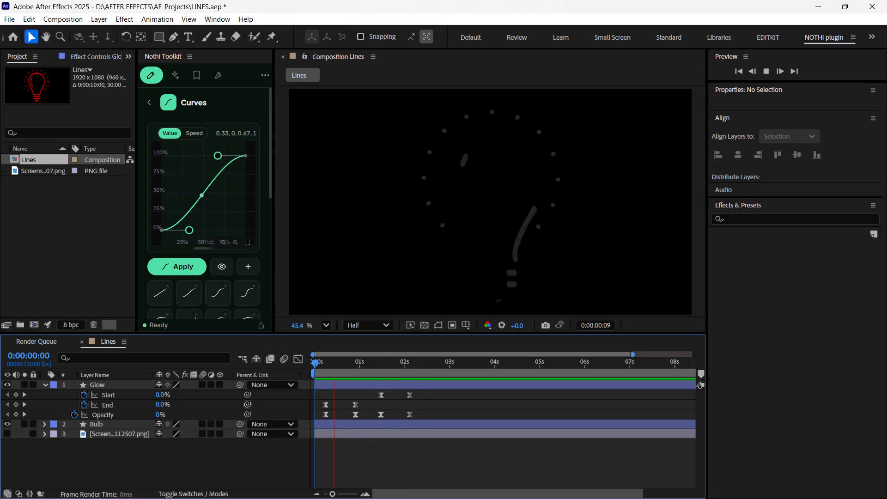
key("space")
key("space")
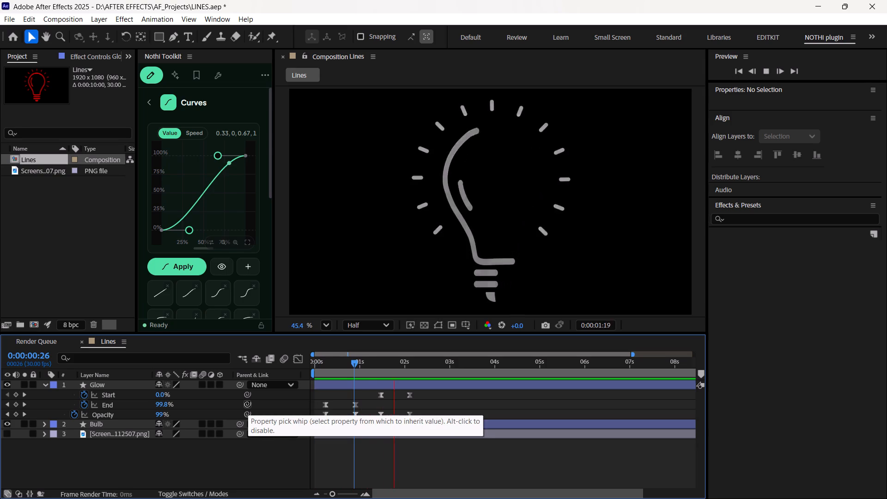
key("space")
left_click_drag(414, 364, 321, 389)
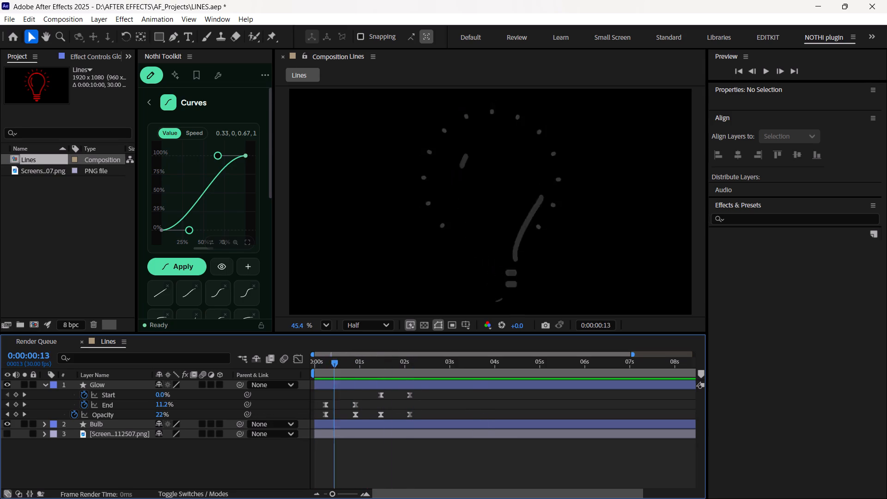
left_click_drag(321, 389, 307, 391)
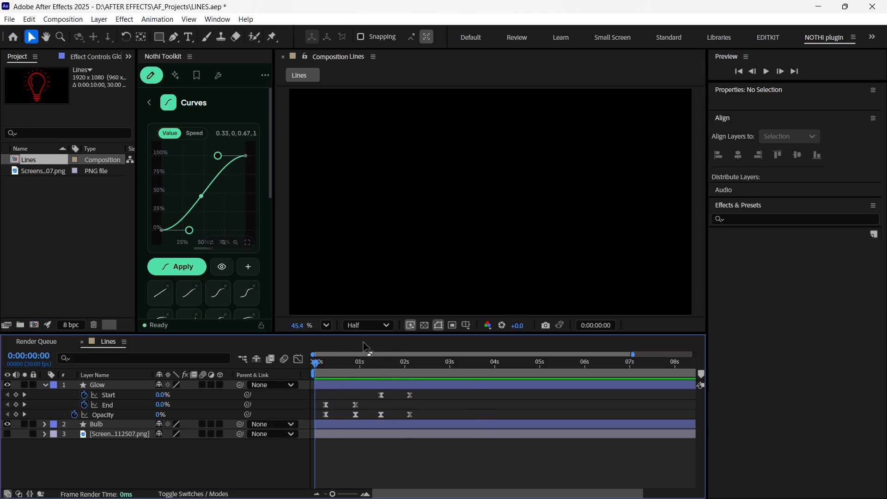
left_click_drag(317, 365, 360, 377)
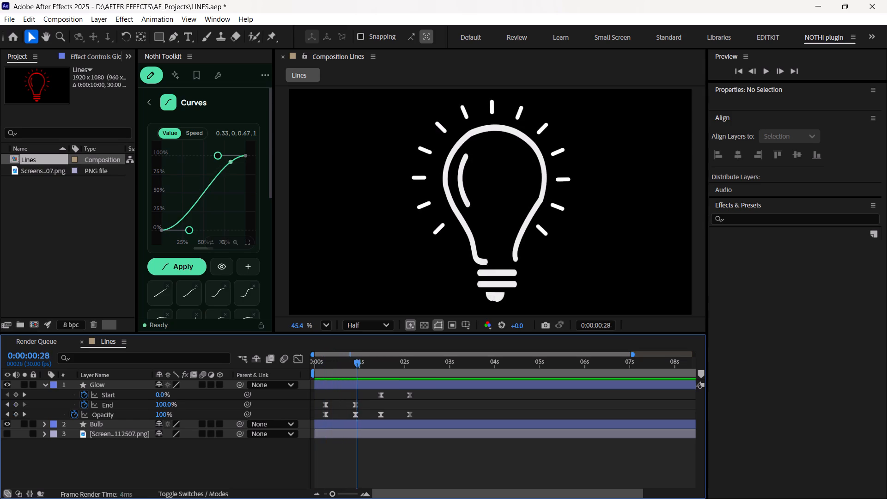
left_click_drag(360, 377, 367, 370)
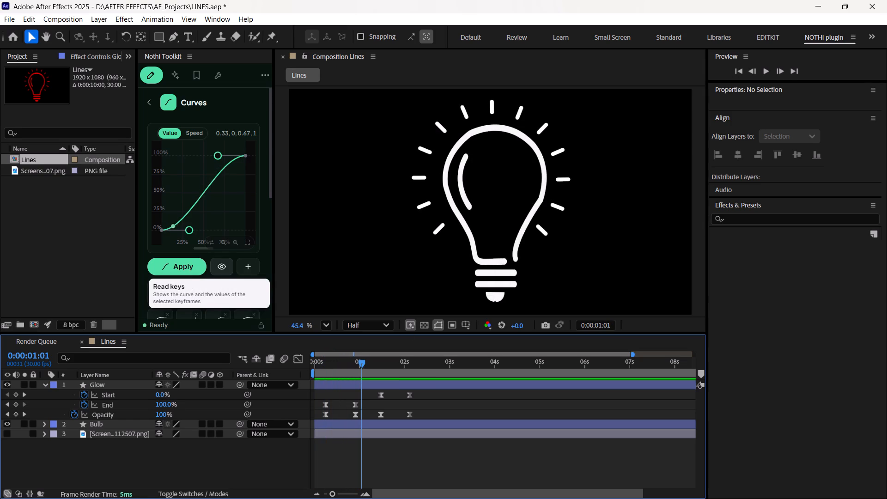
Look through the Nothi Toolkit Curves presets, the save-curve option, and the graph and library settings.
scroll(194, 274, "down", 4)
scroll(194, 274, "up", 2)
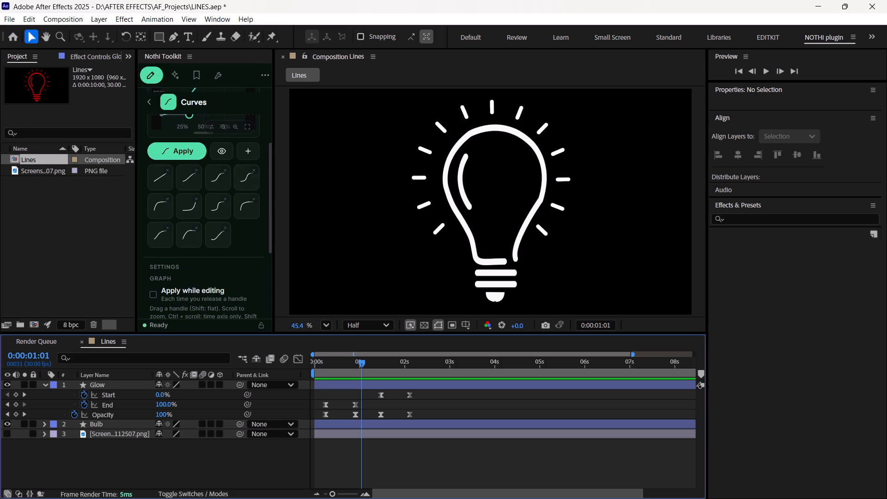
left_click(240, 153)
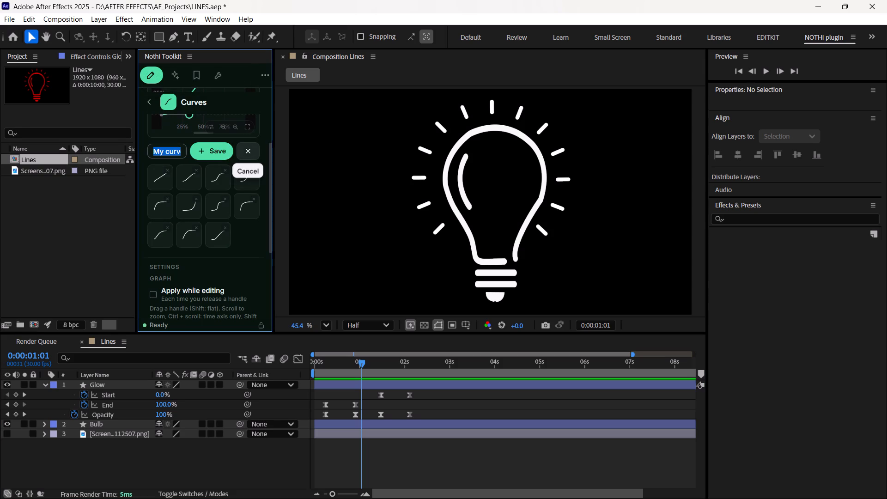
left_click(245, 151)
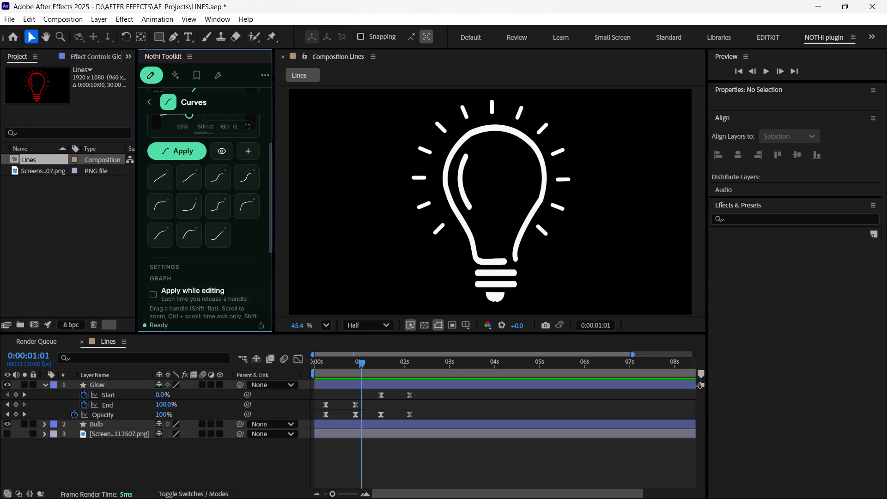
scroll(238, 265, "down", 4)
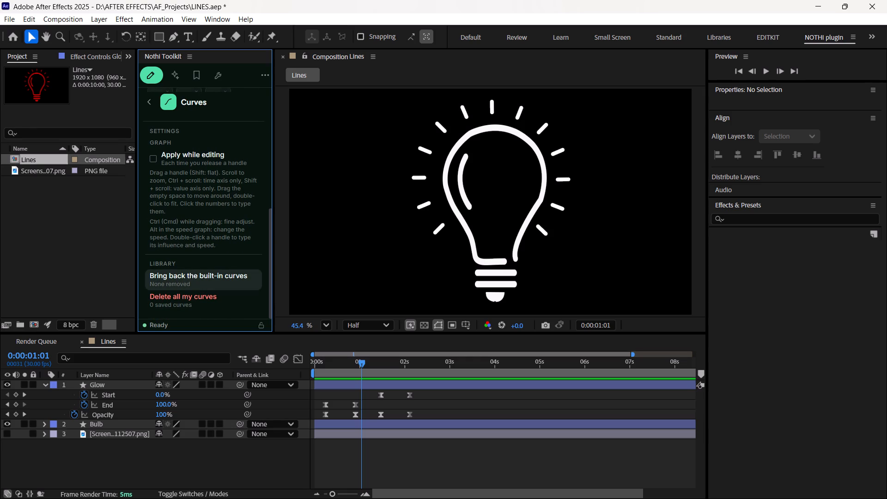
scroll(215, 279, "up", 6)
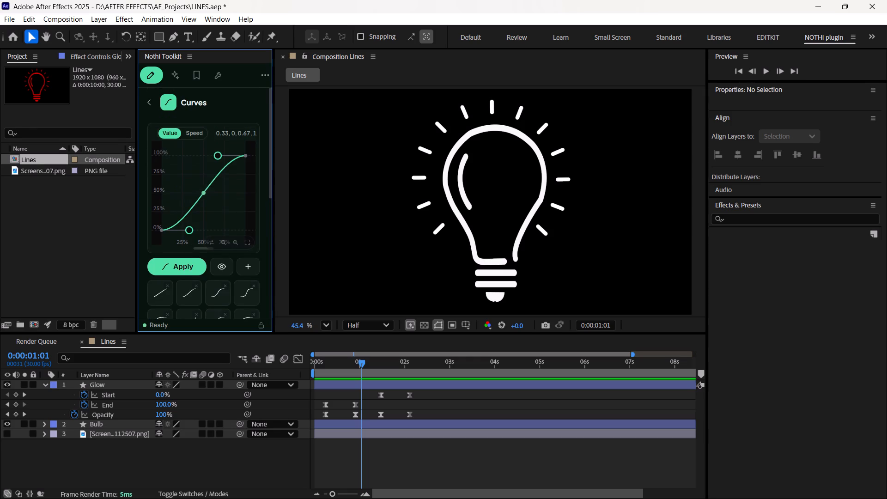
scroll(215, 279, "down", 2)
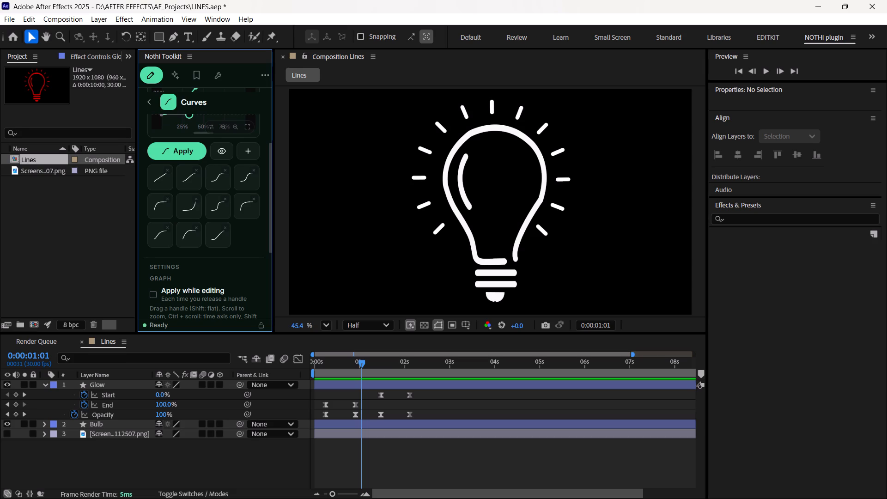
Replay the Lines animation from the first frame, check the fade-out around two seconds, and return to 0:00:00:00.
left_click_drag(362, 364, 352, 365)
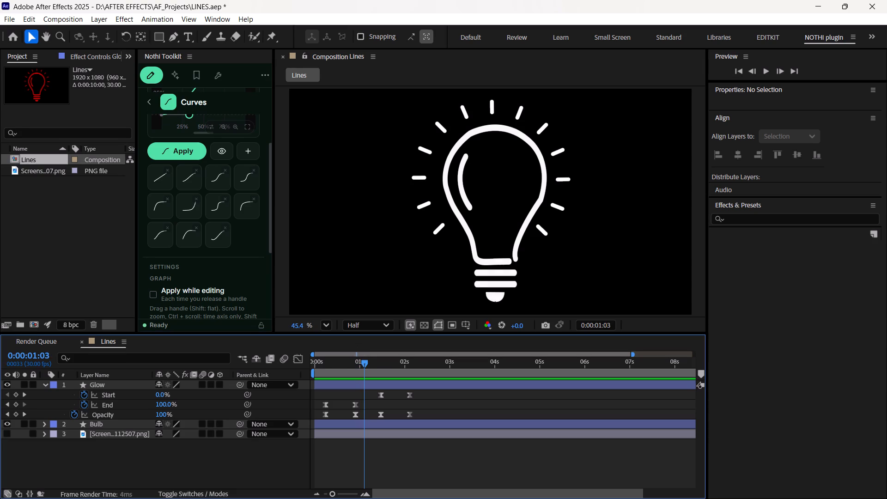
left_click_drag(352, 365, 273, 384)
key("space")
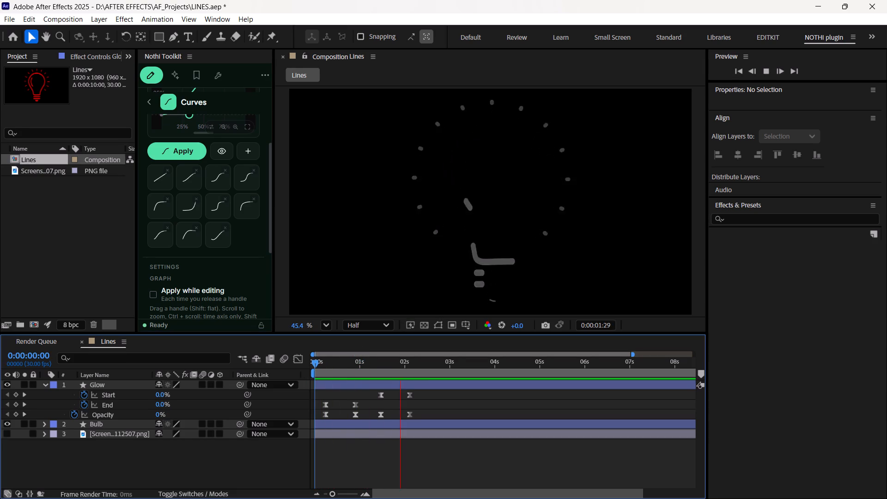
key("space")
left_click_drag(432, 362, 396, 394)
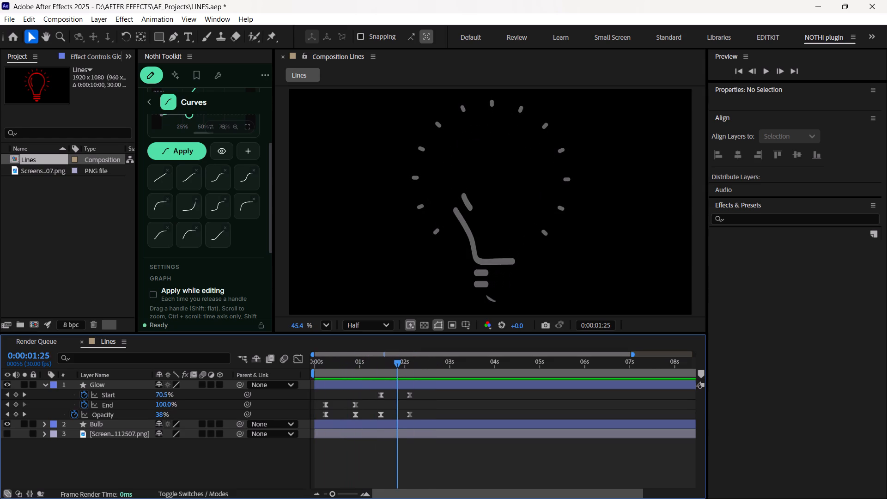
left_click_drag(396, 394, 267, 408)
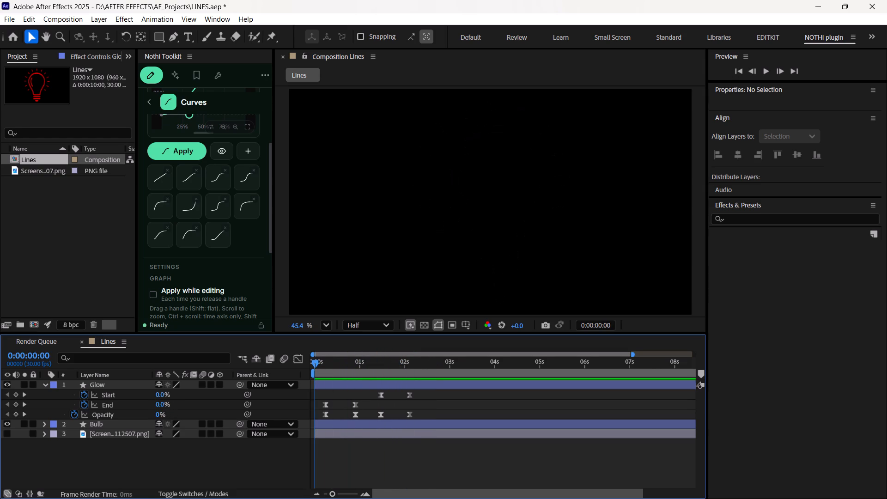
left_click_drag(267, 408, 251, 407)
key("space")
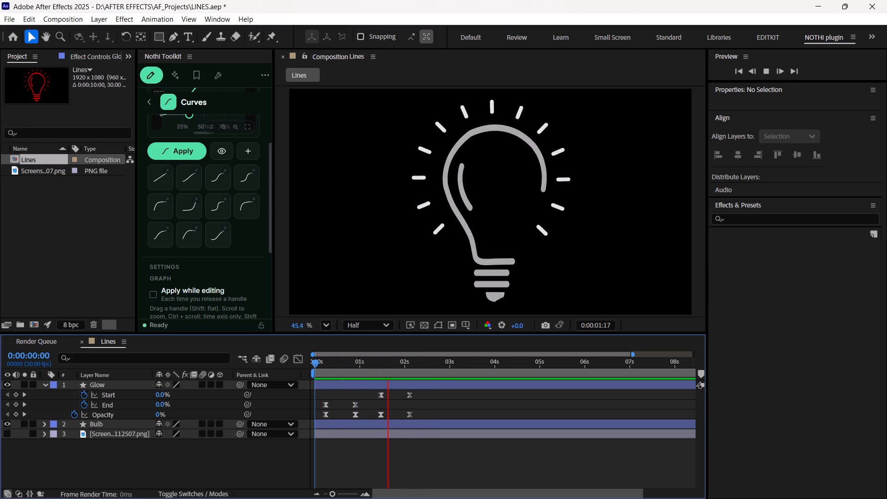
key("space")
left_click_drag(417, 361, 290, 378)
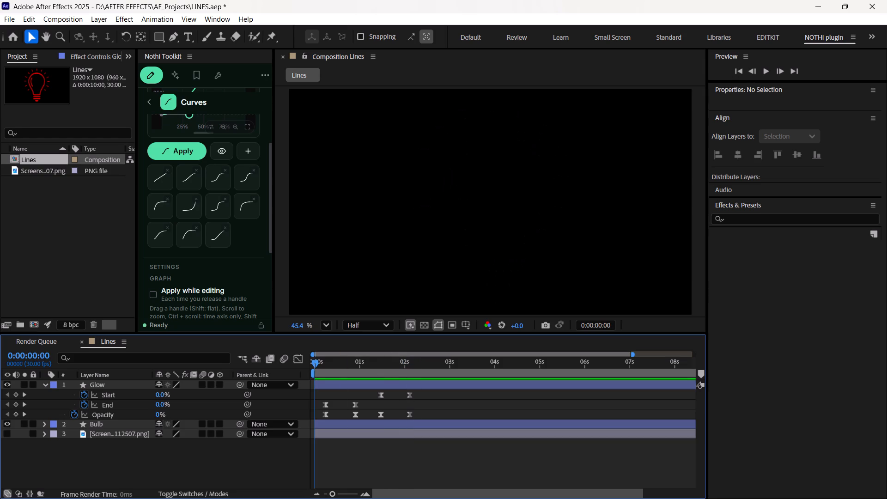
left_click_drag(290, 378, 281, 379)
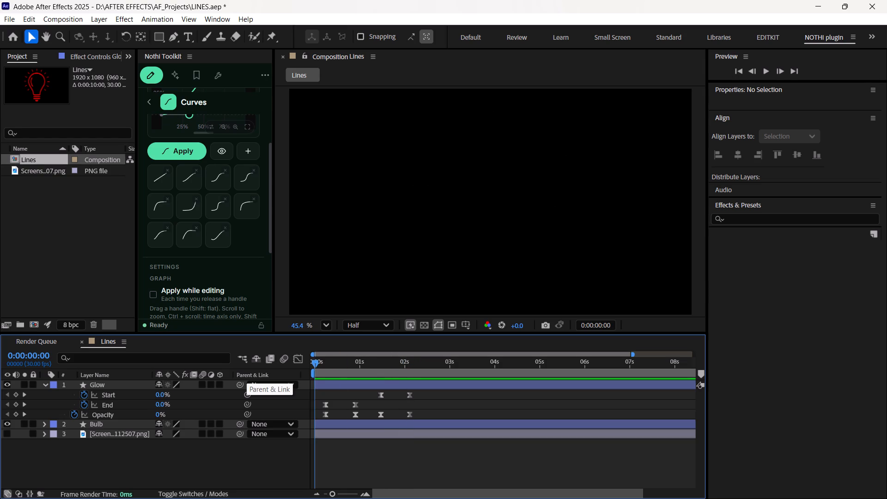
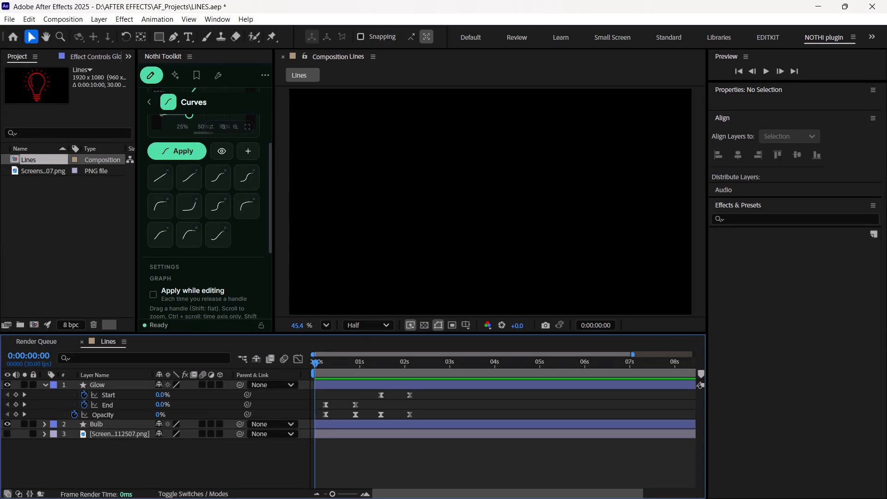
Move the Glow layer's two Start keyframes and last two Opacity keyframes later, with the final pair at about 0:00:03:15.
left_click_drag(314, 365, 345, 380)
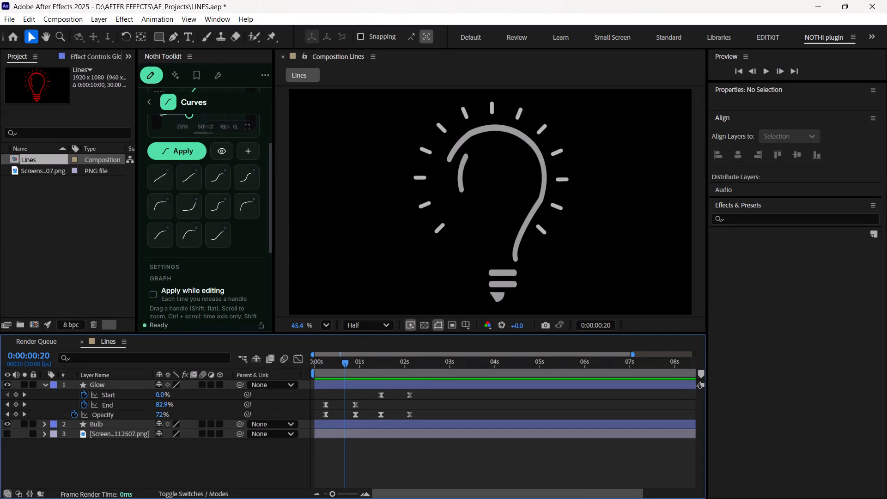
left_click_drag(345, 380, 361, 385)
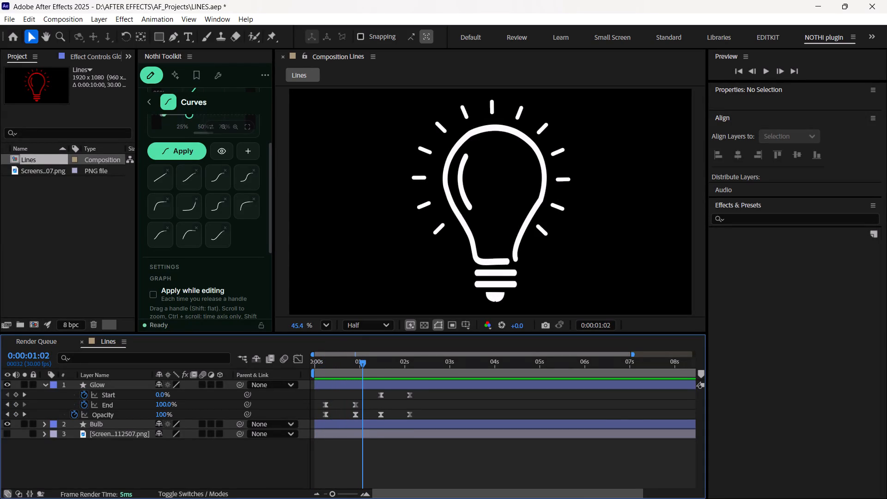
left_click_drag(361, 385, 367, 387)
scroll(395, 423, "up", 2)
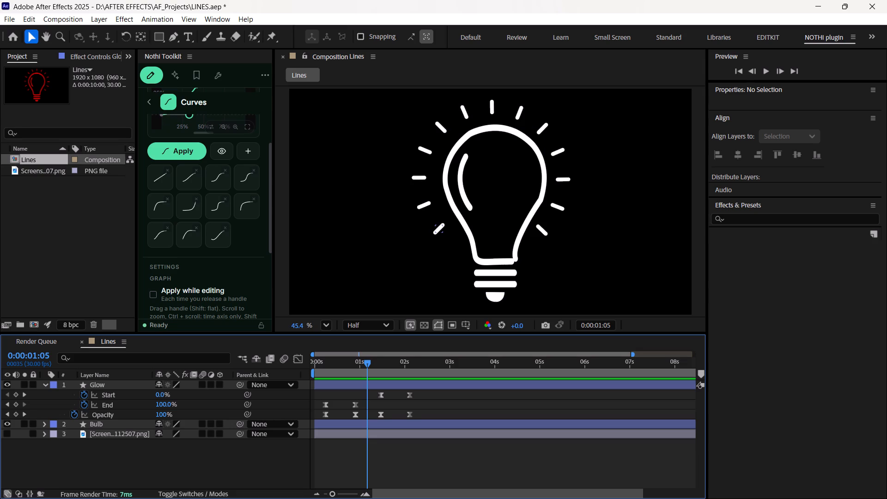
left_click_drag(371, 391, 419, 413)
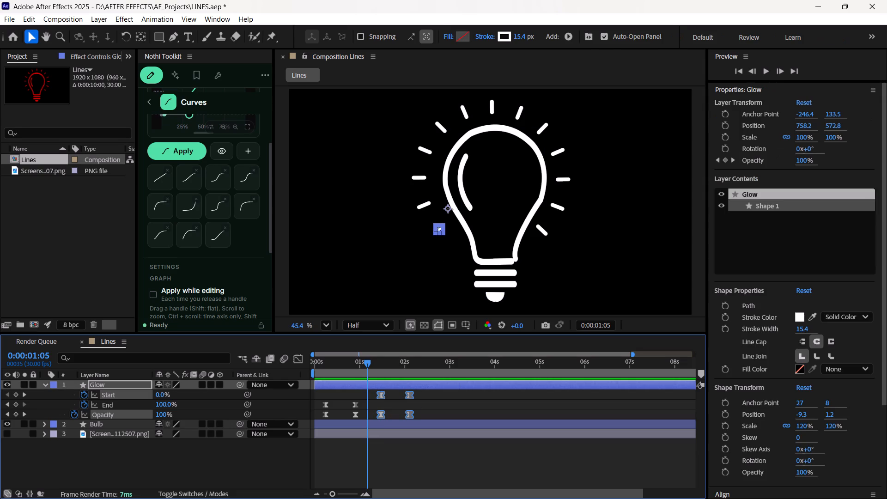
left_click_drag(408, 394, 450, 396)
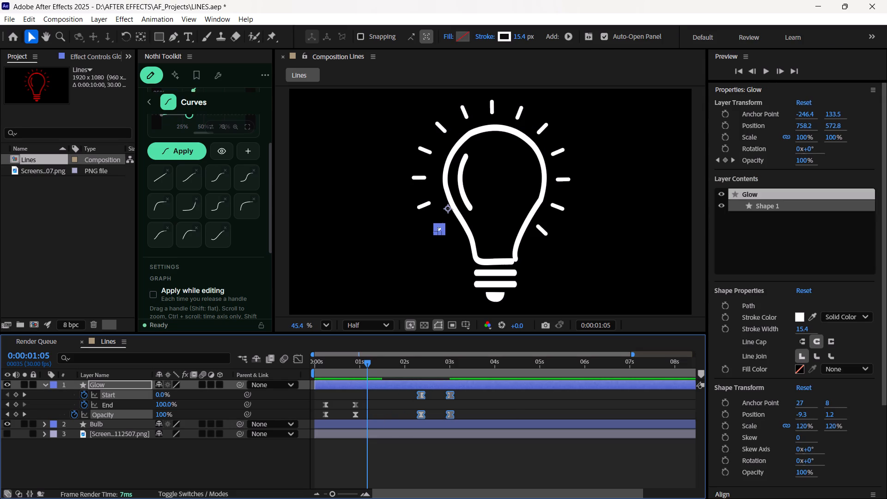
left_click_drag(450, 392, 472, 394)
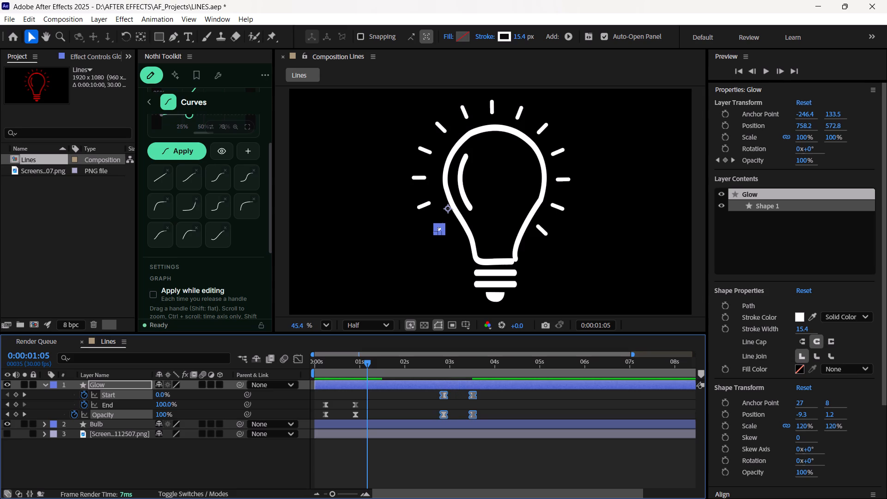
Shift the Glow layer's two End keyframes and first two Opacity keyframes later, beginning at about 0:00:01:04.
left_click_drag(367, 403, 324, 416)
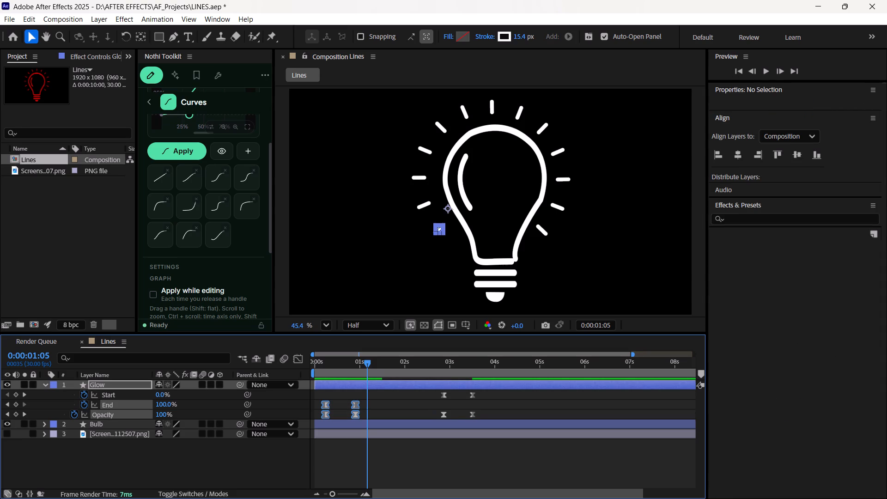
left_click_drag(356, 403, 393, 408)
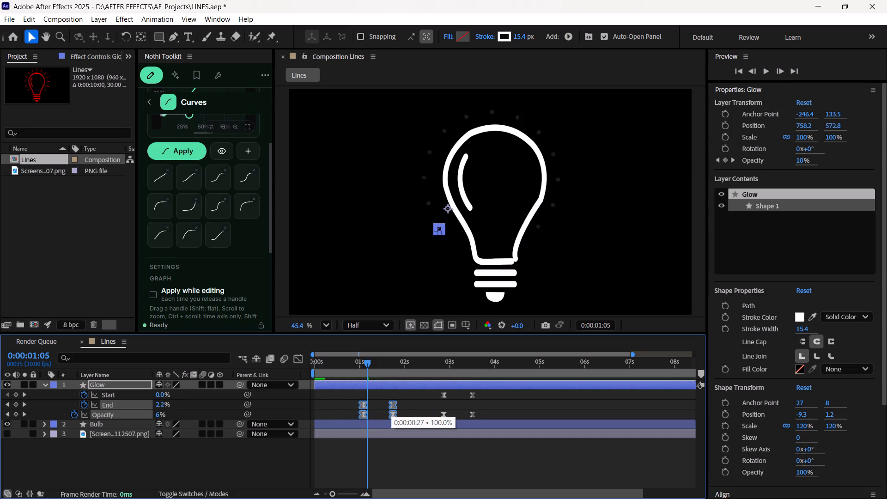
left_click_drag(393, 408, 397, 408)
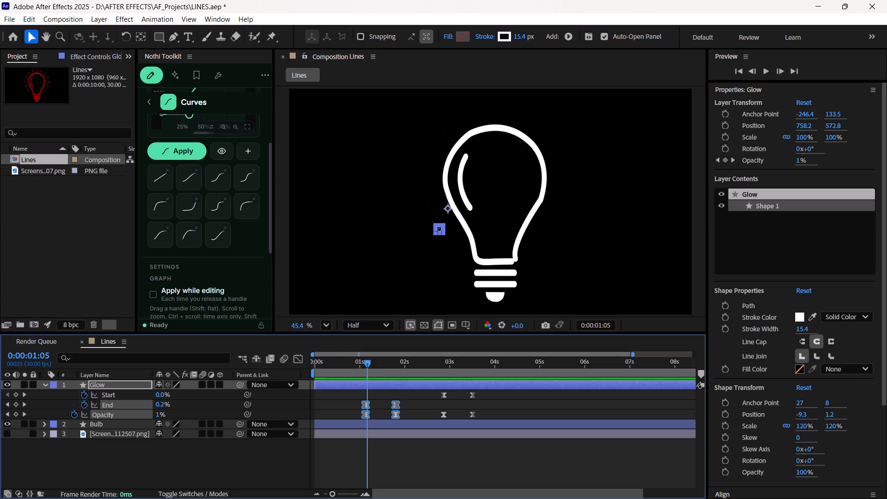
Shorten the Glow draw-on by moving the second End and second Opacity keyframes to 0:00:01:15.
left_click(414, 407)
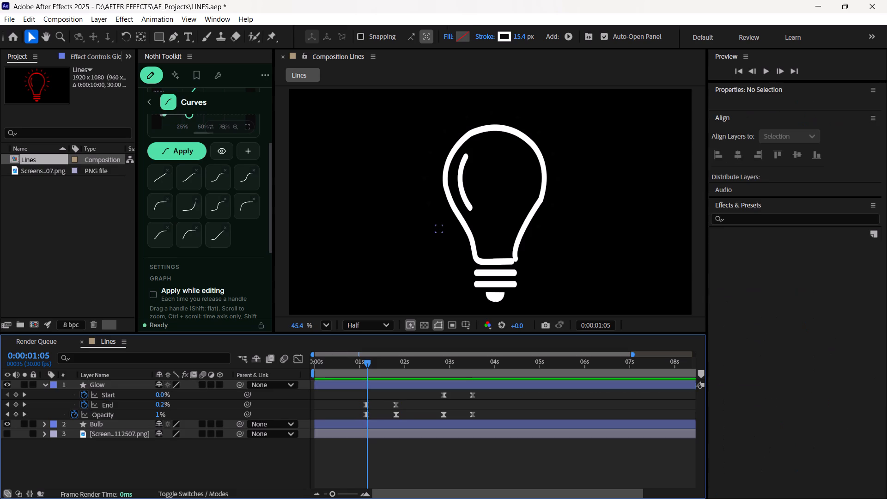
left_click_drag(404, 402, 386, 421)
left_click_drag(394, 404, 372, 411)
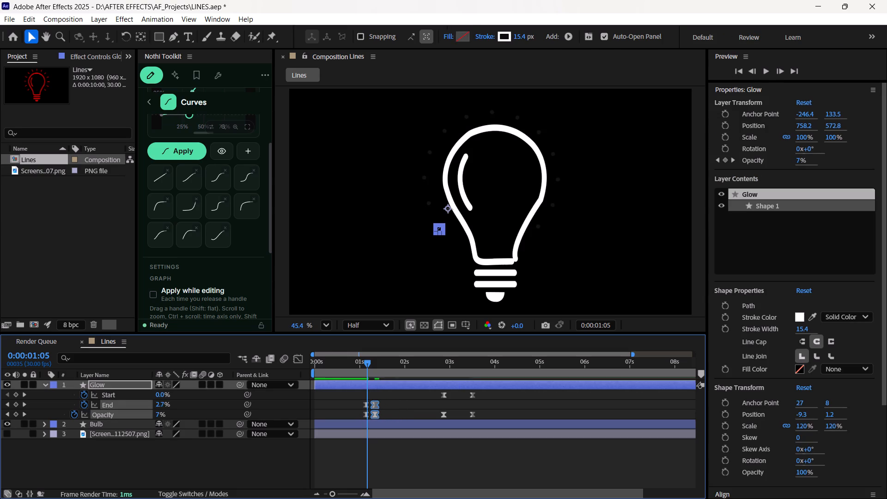
left_click_drag(372, 411, 380, 410)
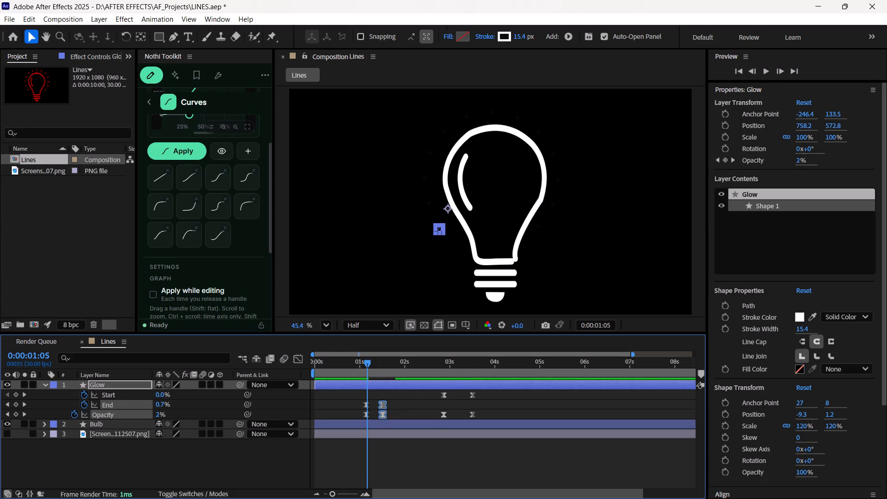
Play the animation from 0:00:00:17 and scrub between 0:00:01:09 and 0:00:01:15 to check the Glow draw-on timing.
left_click_drag(366, 365, 340, 377)
key("space")
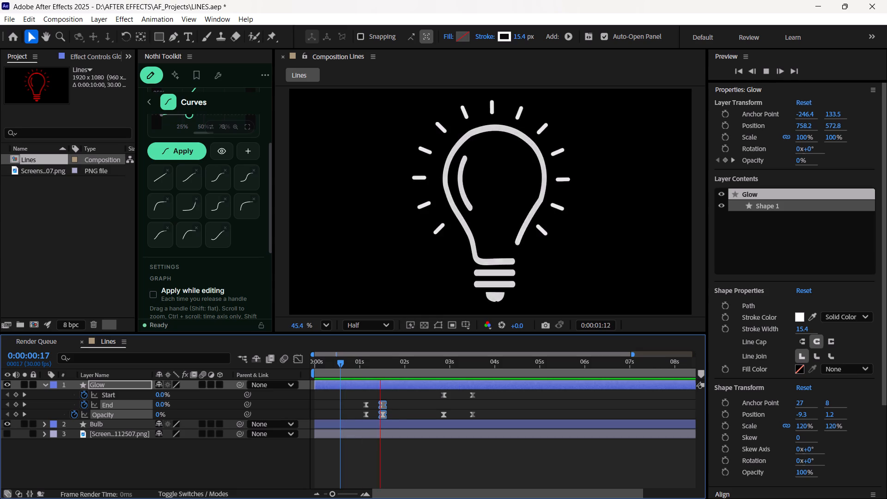
key("space")
left_click_drag(398, 363, 370, 373)
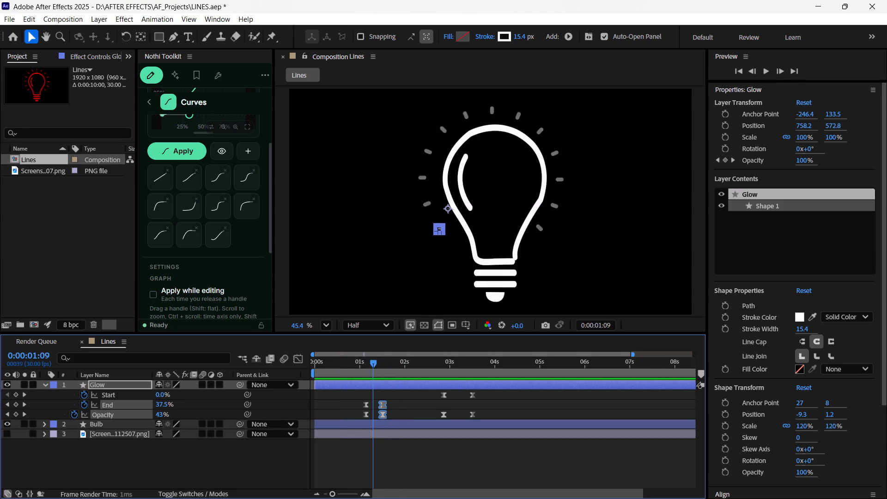
left_click_drag(370, 373, 372, 379)
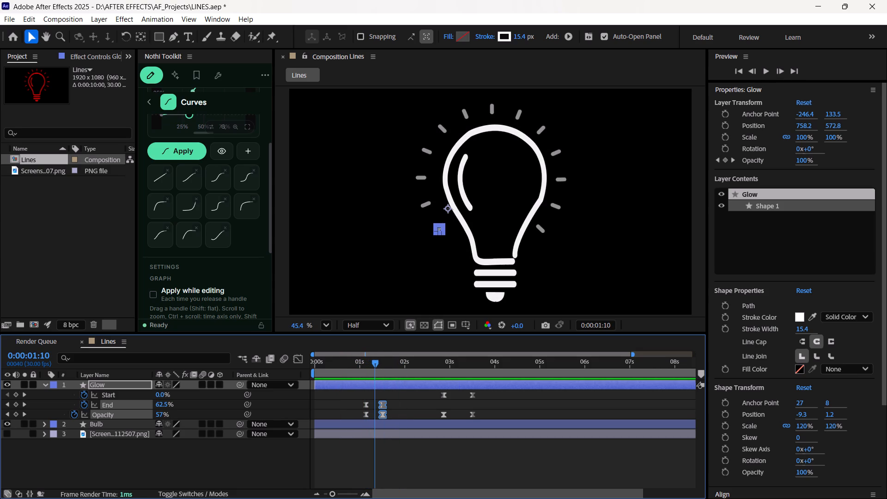
left_click_drag(372, 379, 380, 379)
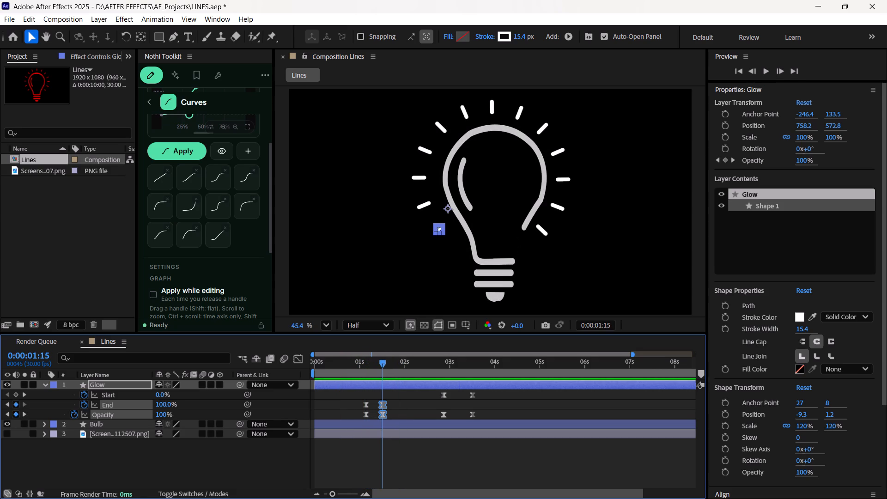
left_click_drag(380, 379, 371, 381)
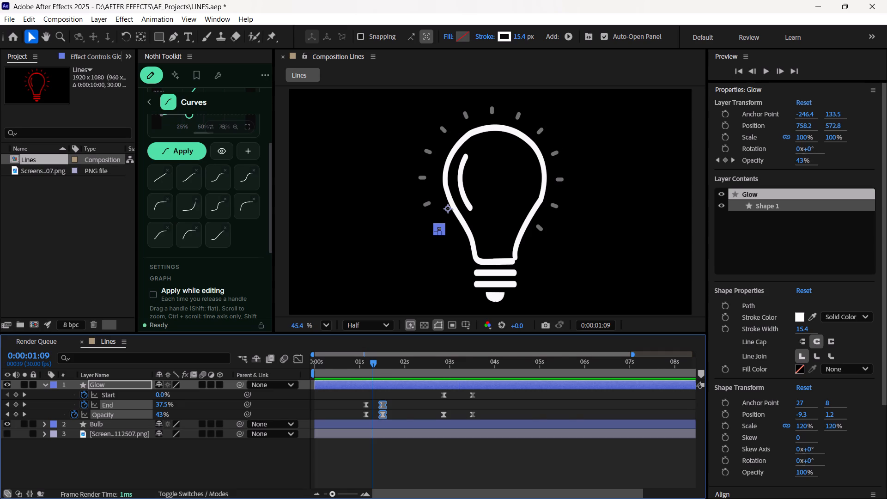
Move Glow's first Start keyframe and third Opacity keyframe to about 0:00:02:01, where the bulb has nearly disappeared.
left_click_drag(335, 496, 340, 492)
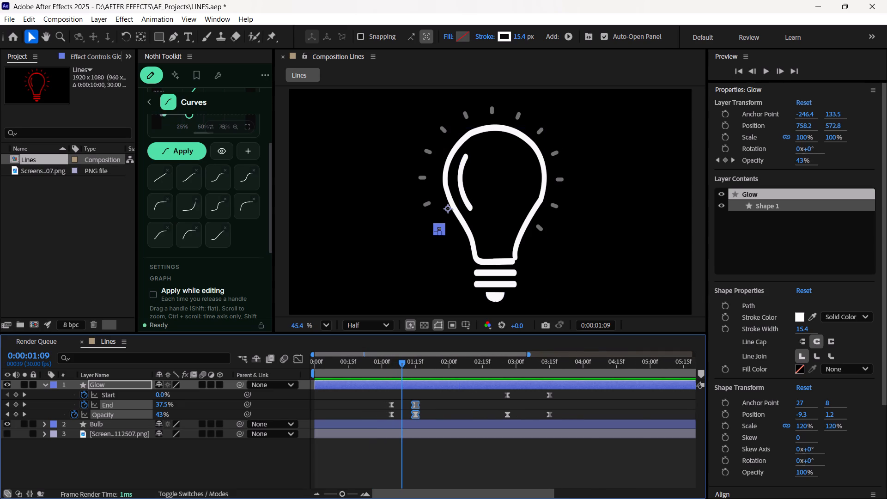
left_click_drag(493, 391, 514, 418)
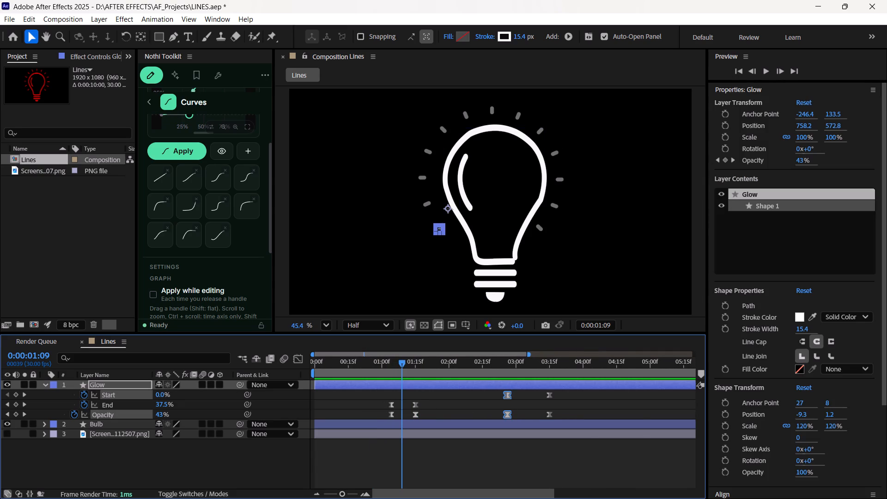
left_click_drag(401, 362, 437, 377)
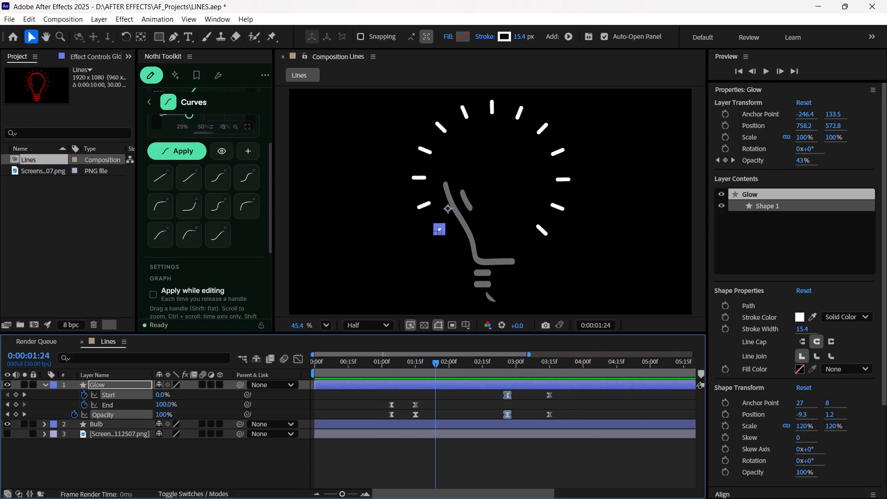
left_click_drag(437, 377, 451, 380)
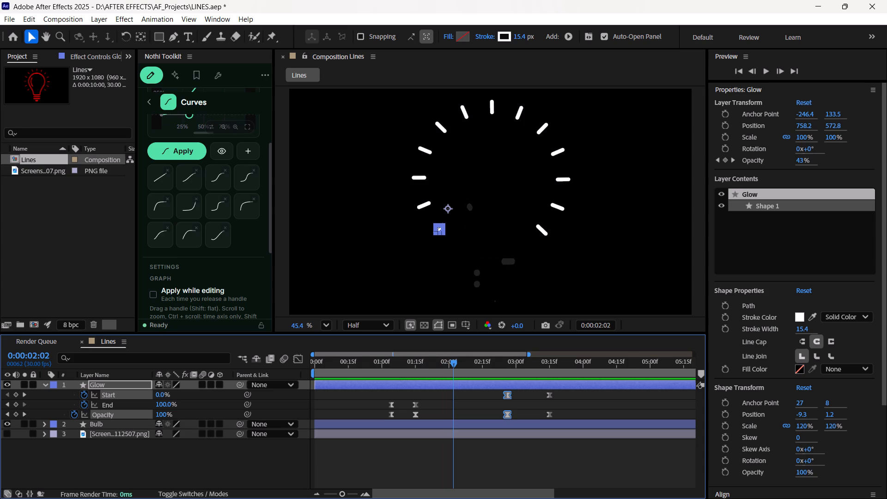
left_click_drag(451, 380, 452, 380)
left_click_drag(509, 394, 454, 399)
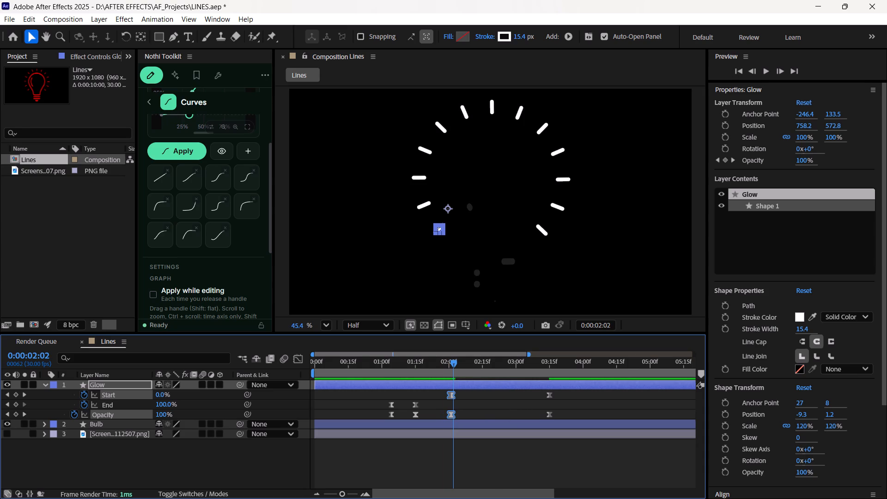
Move Glow's last Start and last Opacity keyframes earlier, to about 0:00:02:09.
left_click_drag(537, 391, 558, 415)
left_click_drag(547, 394, 545, 395)
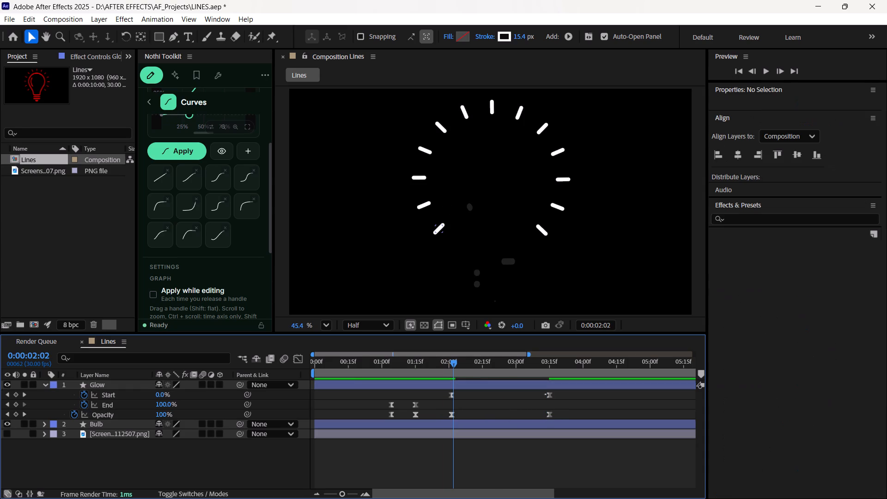
left_click_drag(545, 395, 460, 403)
left_click_drag(542, 392, 557, 418)
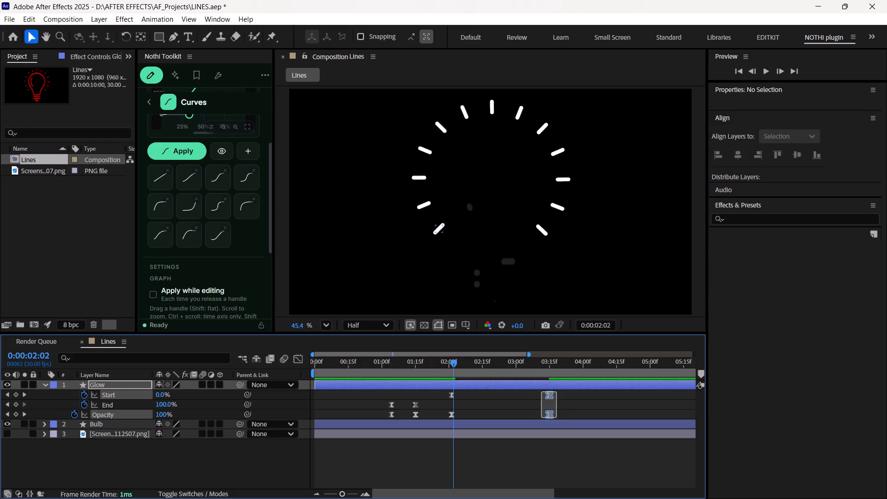
left_click_drag(557, 418, 556, 417)
left_click_drag(551, 396, 467, 404)
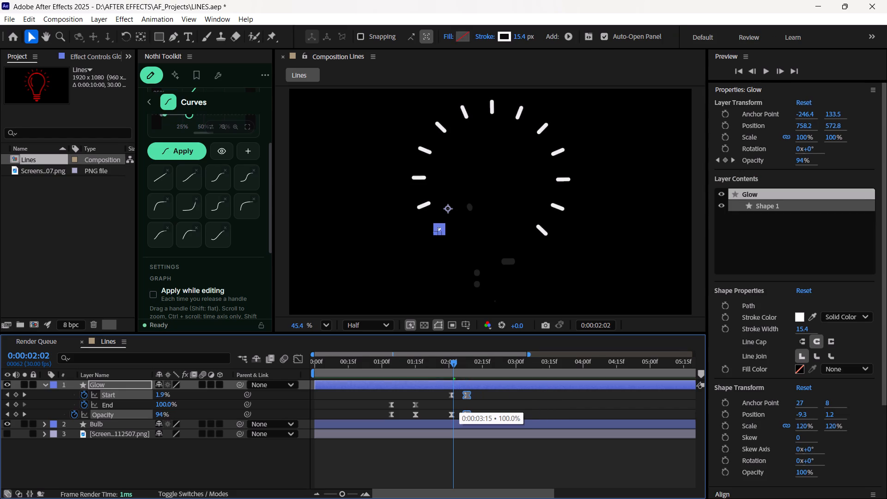
left_click_drag(467, 404, 470, 404)
Replay the animation, including from 0:00:00:20, to check the Glow draw-on and fade-out against the bulb.
left_click_drag(450, 362, 422, 370)
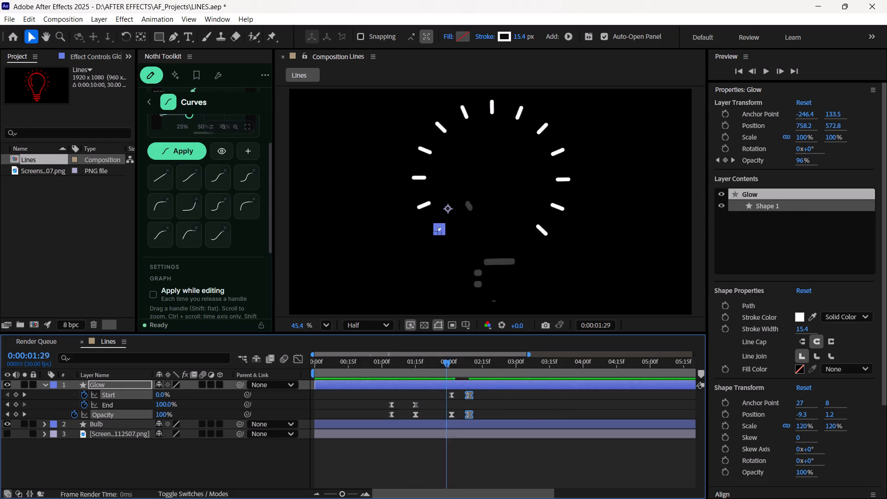
left_click_drag(422, 370, 372, 388)
key("space")
key("space")
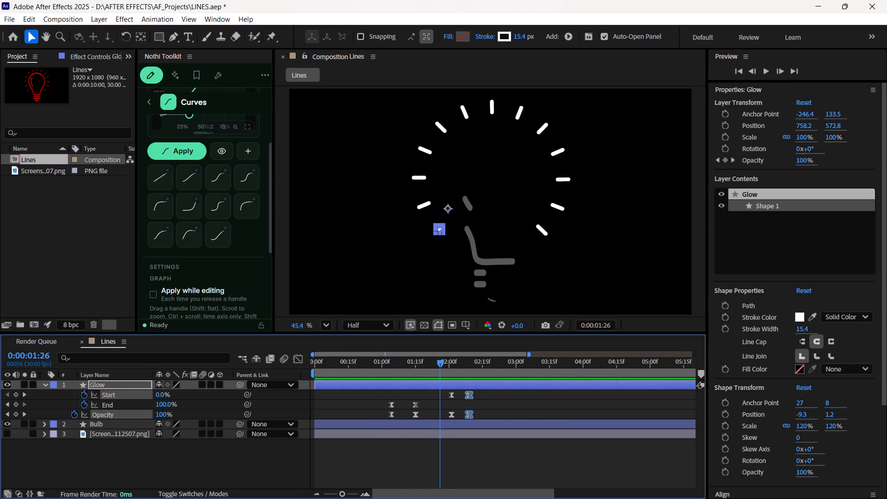
left_click_drag(442, 364, 361, 382)
key("space")
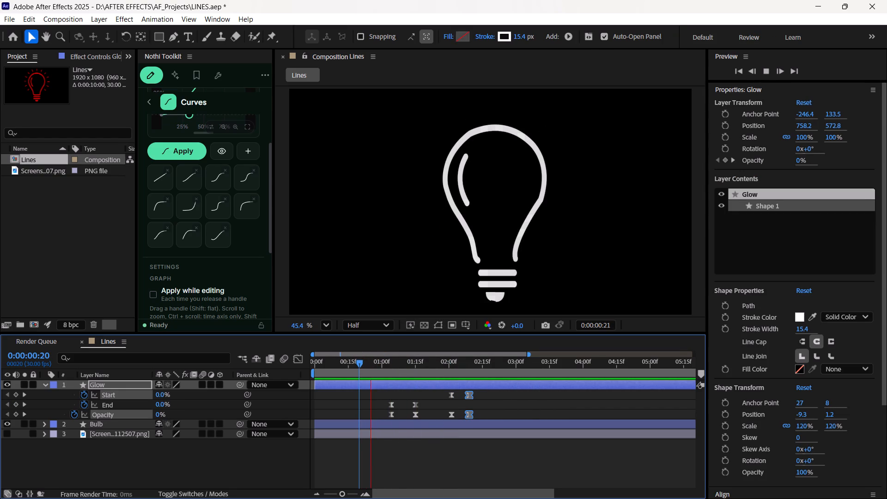
key("space")
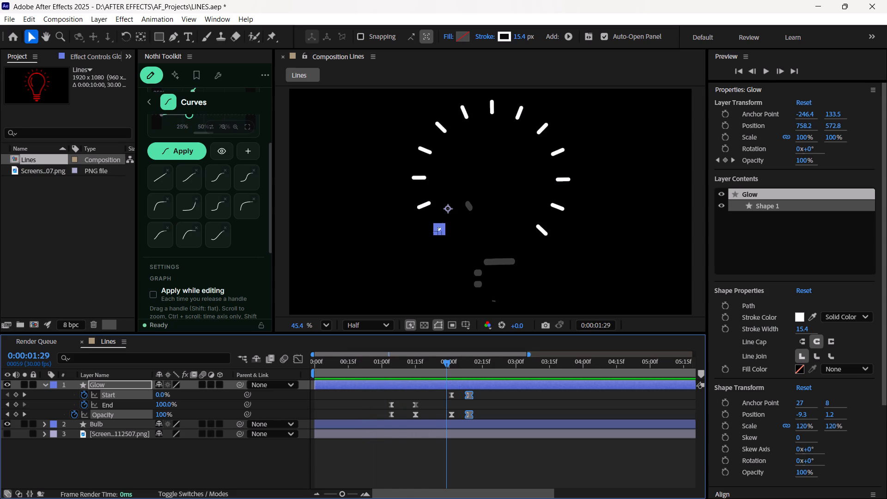
Move Glow's second End and second Opacity keyframes to about 0:00:01:12 and scrub through the draw-on.
left_click_drag(424, 399, 413, 414)
left_click_drag(415, 404, 407, 407)
left_click_drag(448, 363, 397, 385)
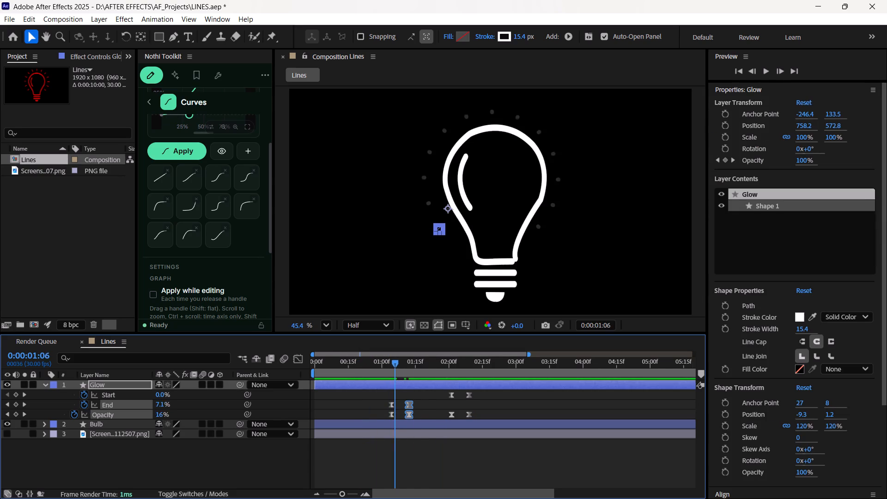
left_click_drag(397, 385, 404, 387)
Shift Glow's two Start keyframes and last two Opacity keyframes earlier, beginning at about 0:00:01:20, and scrub to 0:00:01:15.
left_click_drag(443, 392, 487, 419)
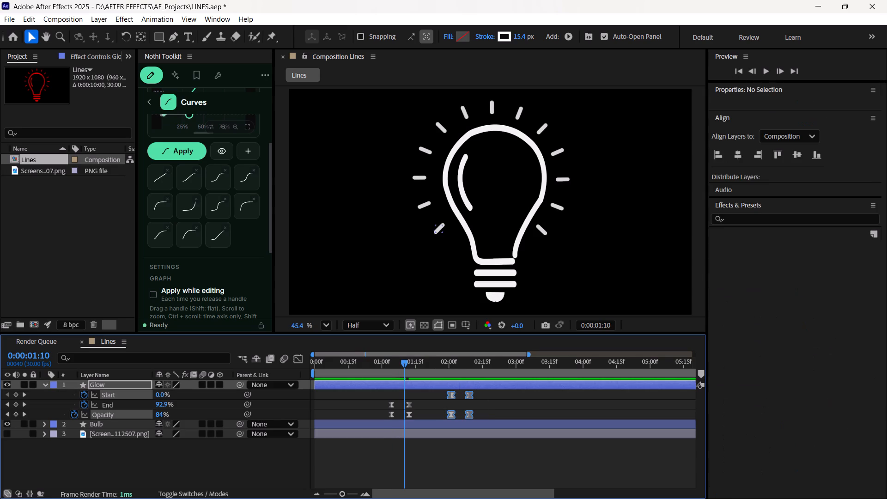
left_click_drag(454, 395, 429, 398)
left_click_drag(438, 393, 481, 417)
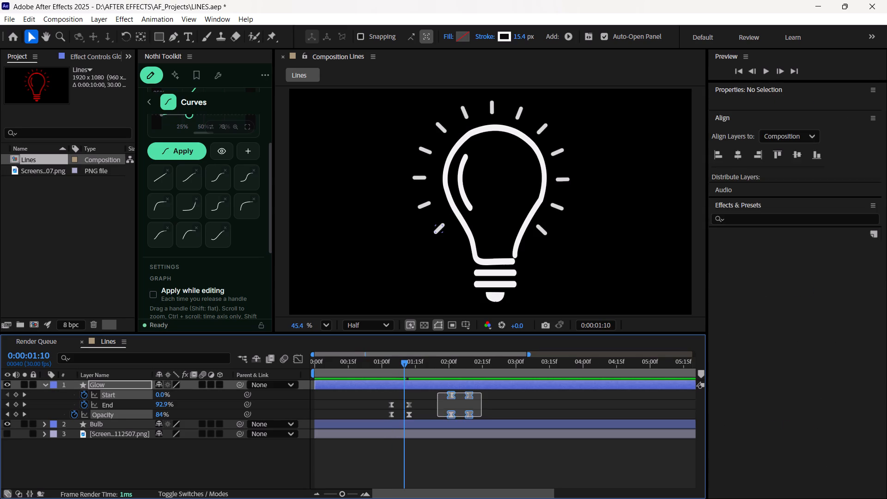
left_click_drag(481, 417, 482, 417)
left_click_drag(452, 392, 427, 398)
left_click_drag(404, 361, 414, 374)
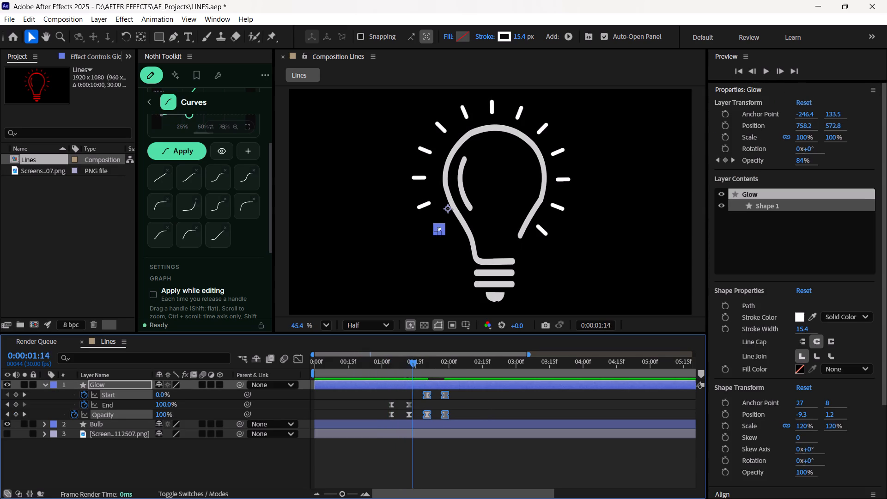
left_click_drag(414, 374, 416, 386)
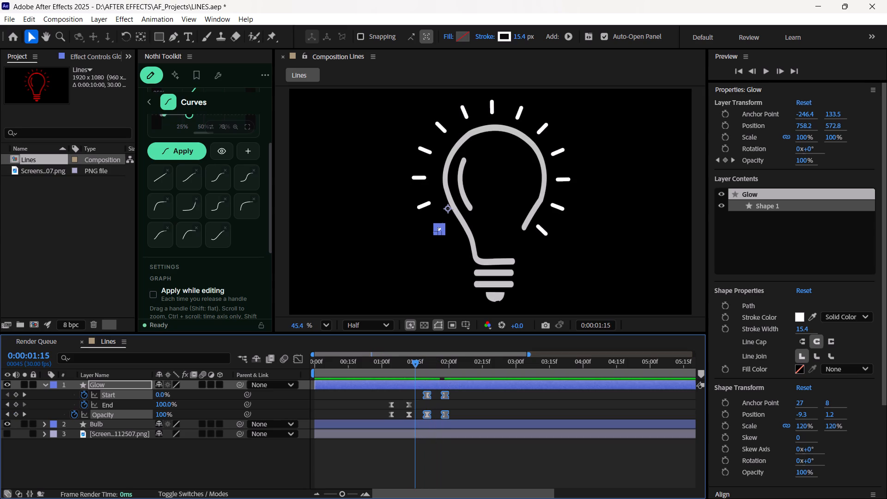
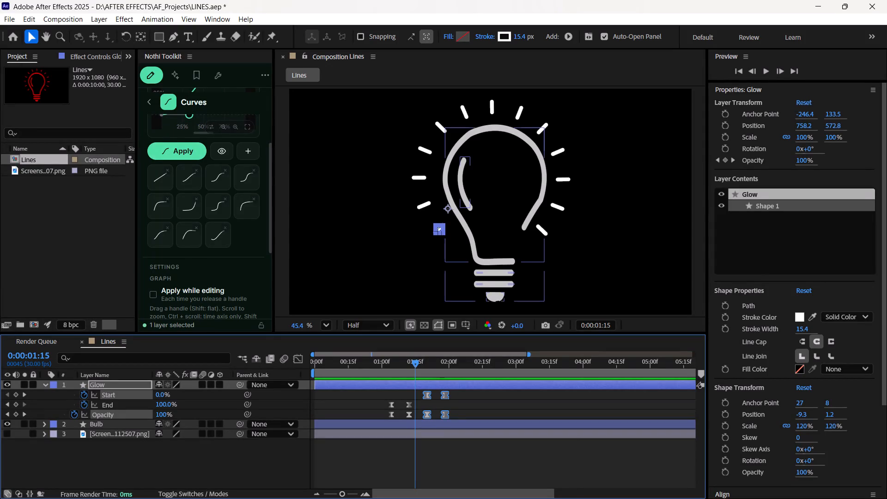
Reveal Bulb's keyframes, scrub around 0:00:01:07, and delete its last End and last Opacity keyframes at about 0:00:02:07.
left_click(141, 418)
left_click(117, 428)
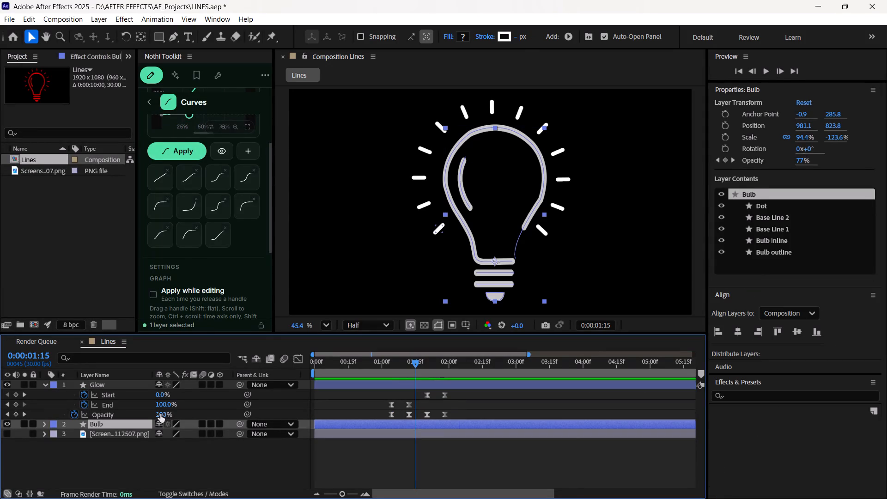
key("u")
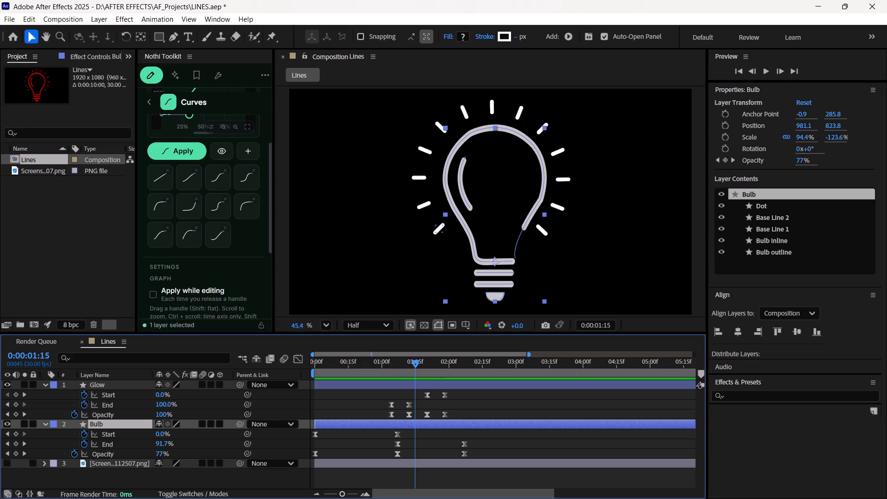
left_click_drag(415, 362, 386, 373)
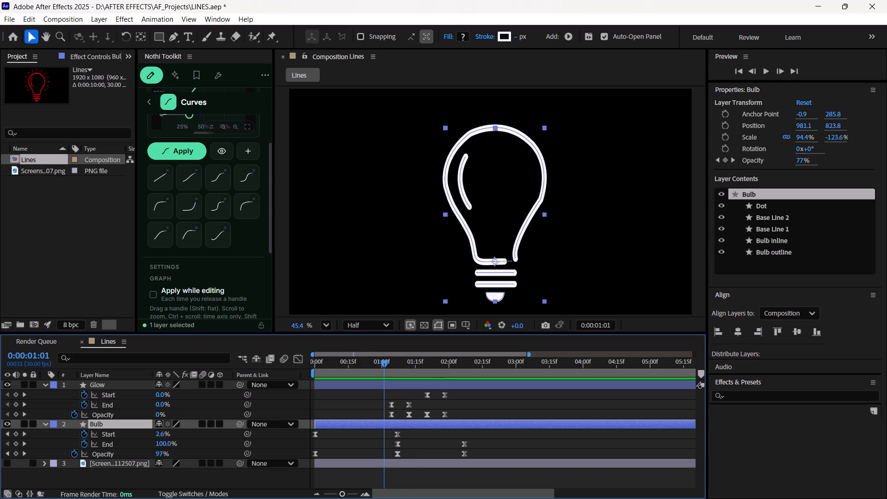
left_click_drag(386, 373, 407, 381)
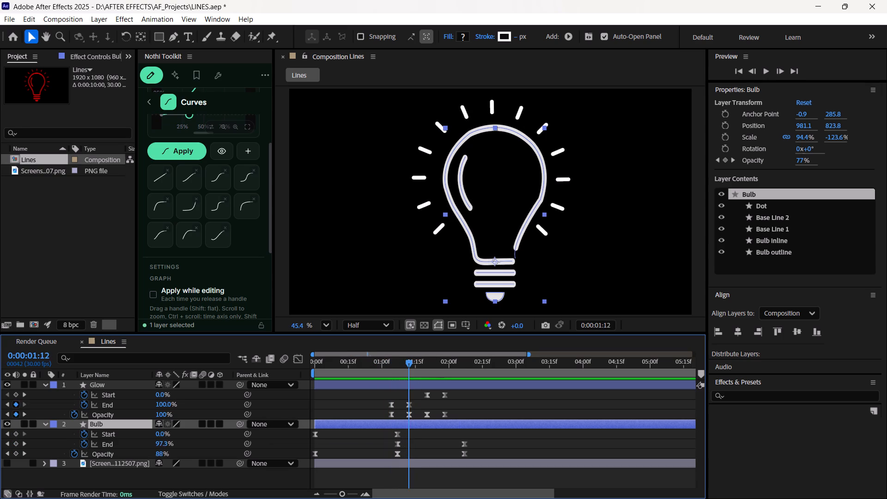
left_click_drag(407, 381, 405, 387)
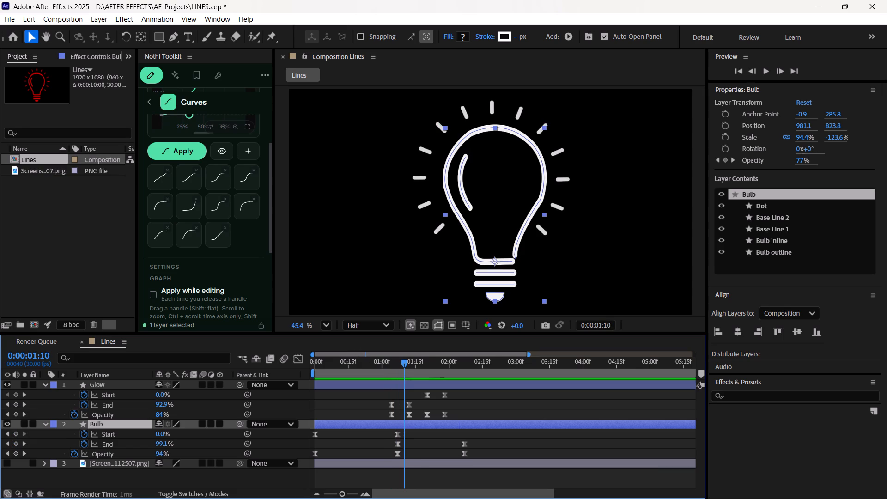
left_click_drag(405, 387, 397, 389)
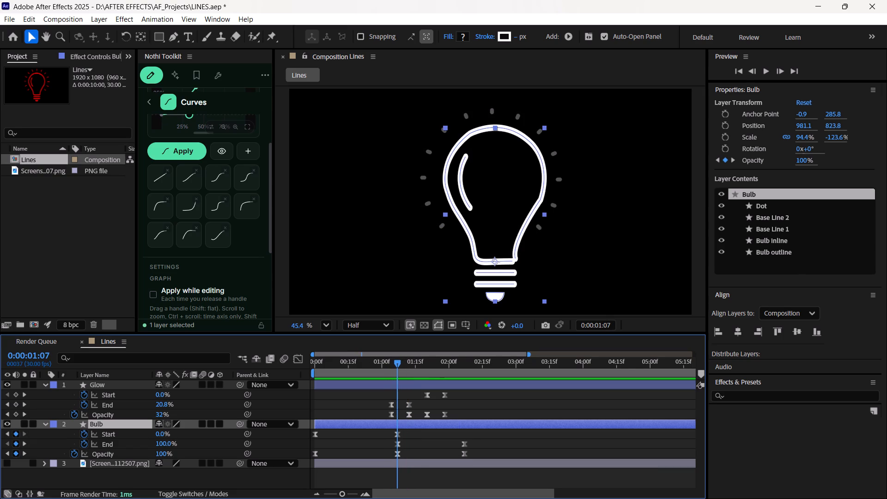
left_click_drag(445, 439, 479, 461)
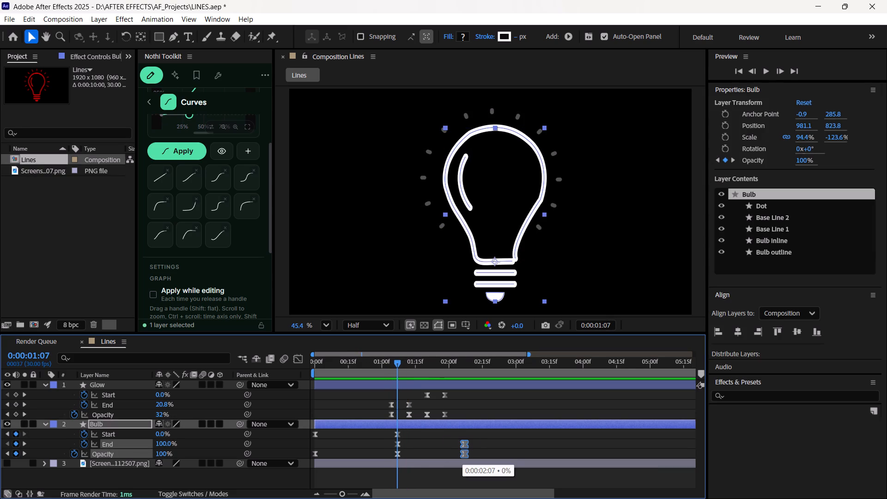
key("Delete")
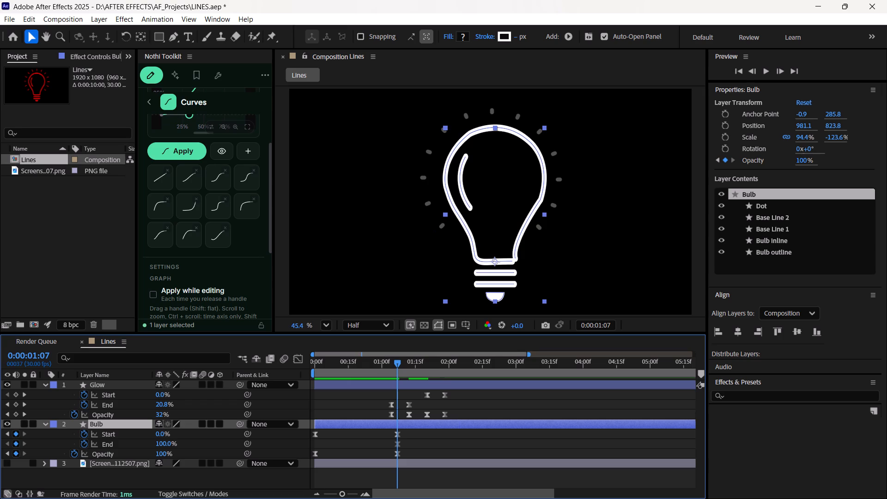
Scrub and replay the animation from the start and from about 0:00:00:17 to check the Glow against the bulb.
left_click_drag(397, 368, 448, 433)
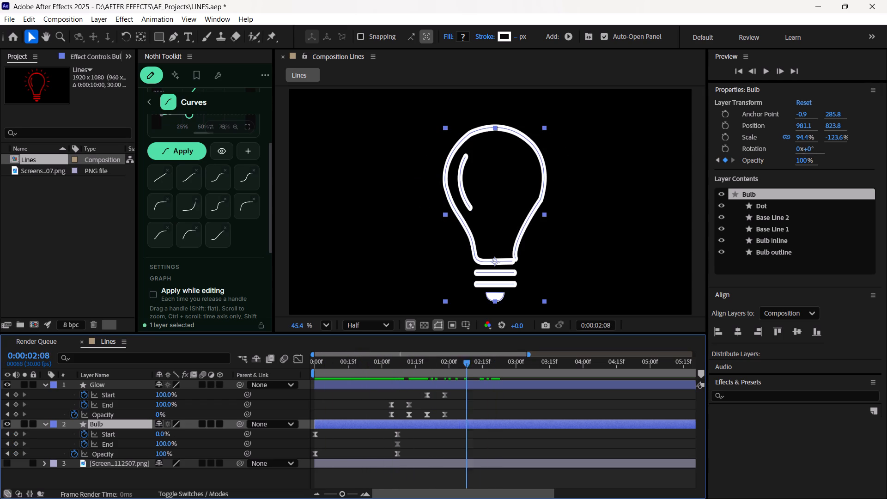
left_click_drag(448, 433, 453, 449)
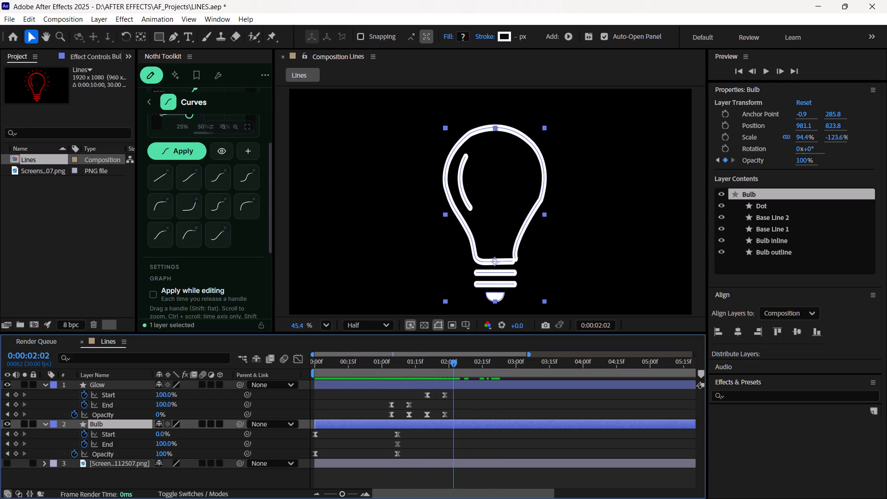
left_click_drag(453, 449, 305, 457)
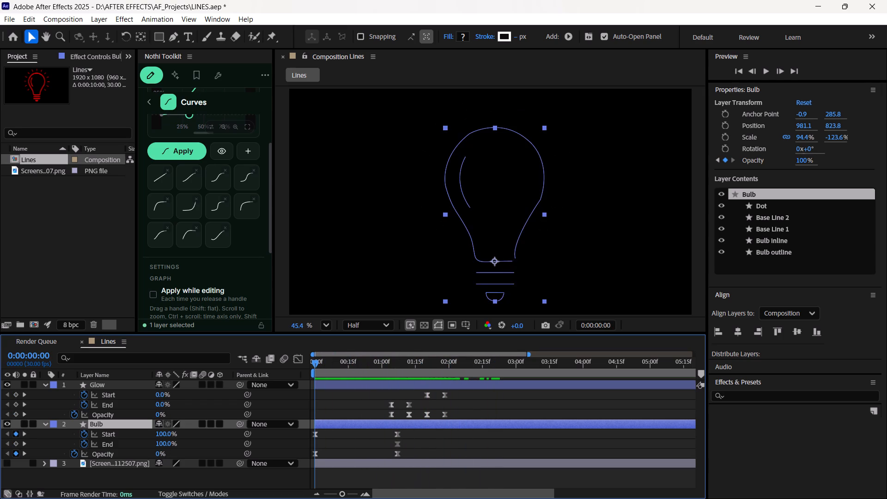
left_click_drag(305, 457, 306, 459)
key("space")
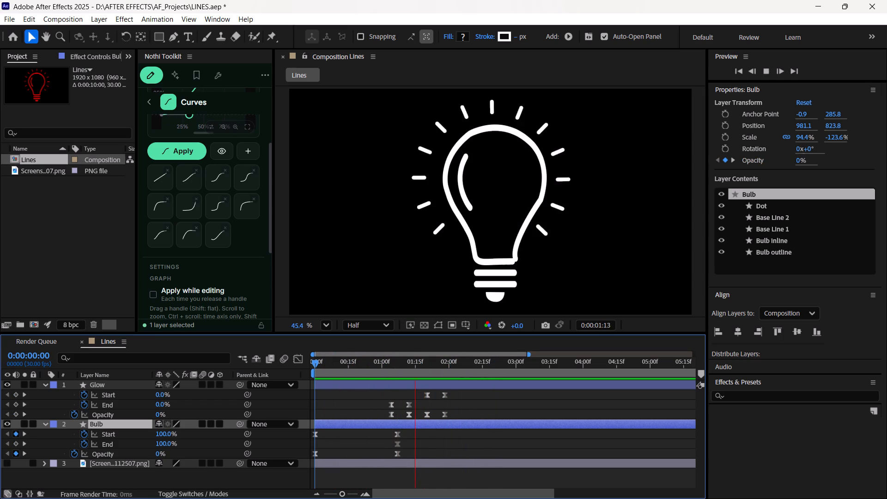
key("space")
left_click_drag(462, 366, 437, 371)
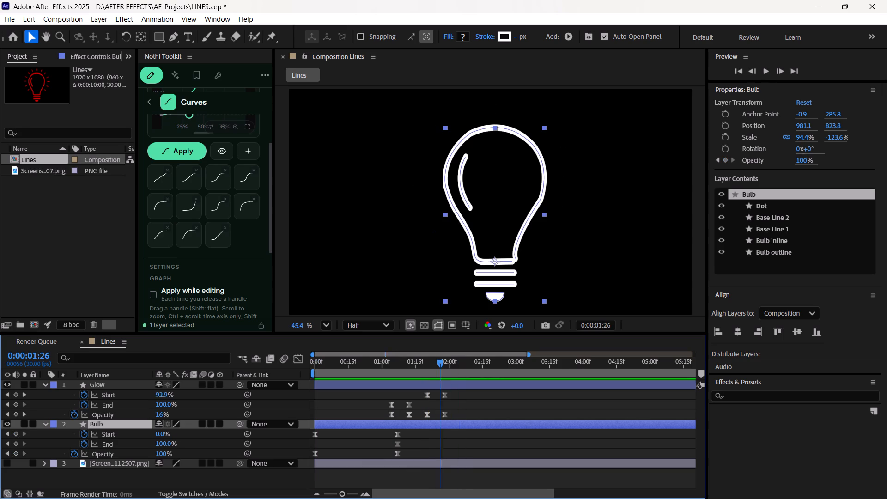
left_click_drag(437, 371, 445, 375)
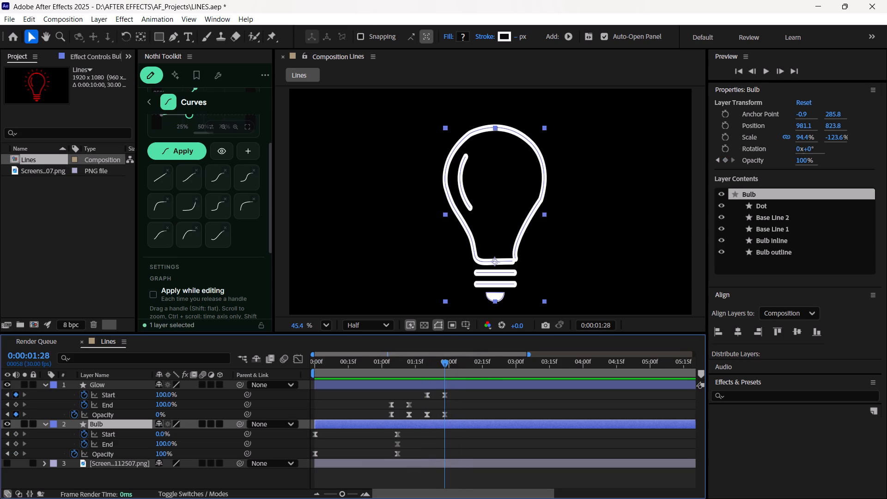
left_click_drag(443, 365, 350, 378)
key("space")
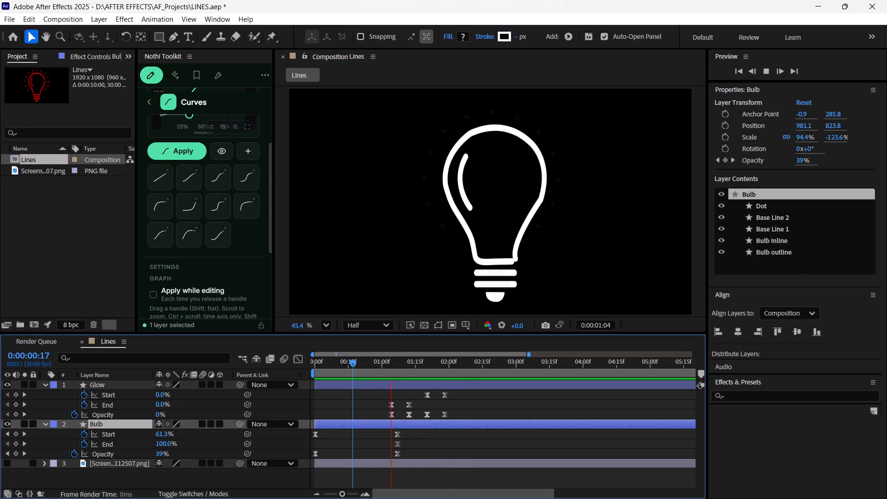
key("space")
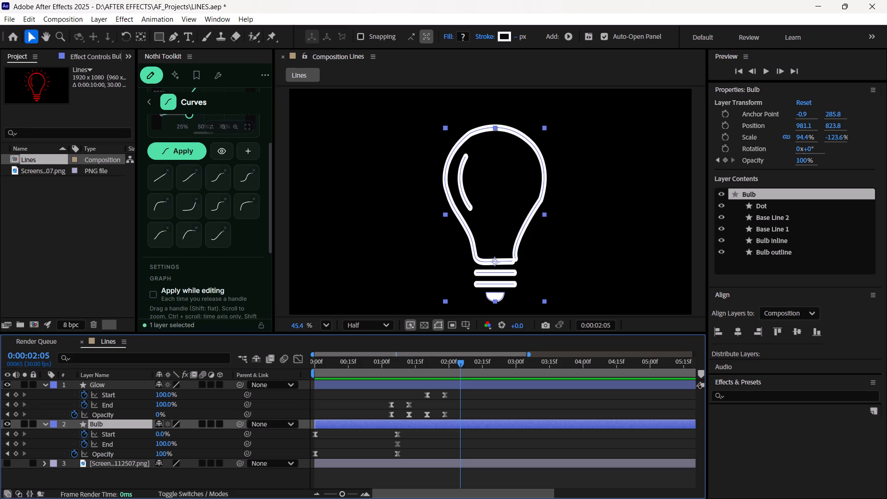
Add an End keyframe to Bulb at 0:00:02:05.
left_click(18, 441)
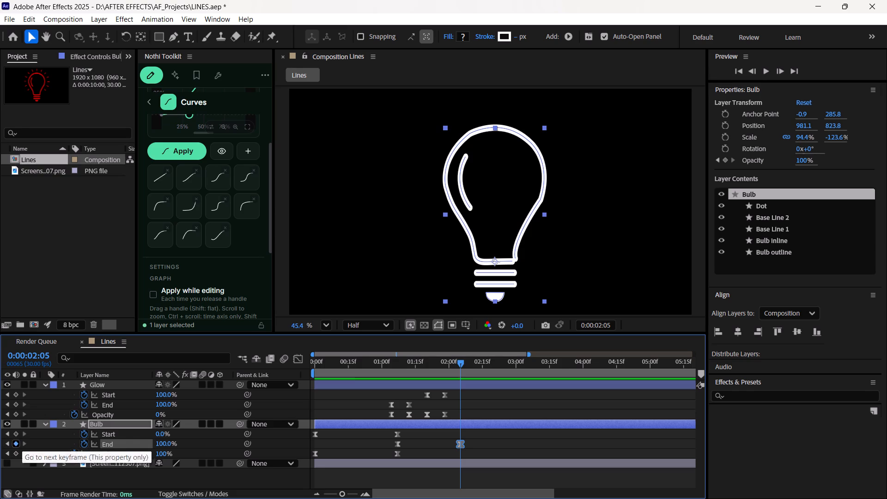
Turn off keyframing for Bulb's End at 0:00:03:03, clearing all of its End keyframes.
left_click_drag(461, 365, 472, 368)
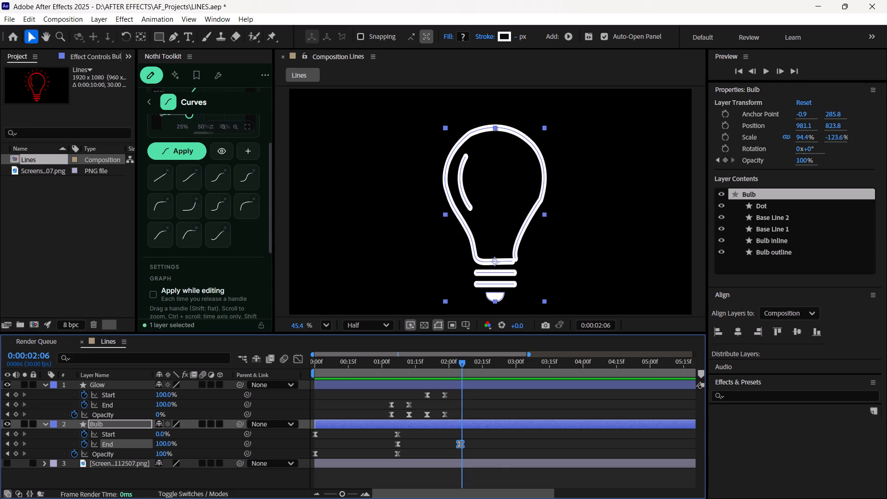
left_click_drag(472, 368, 523, 366)
left_click(86, 441)
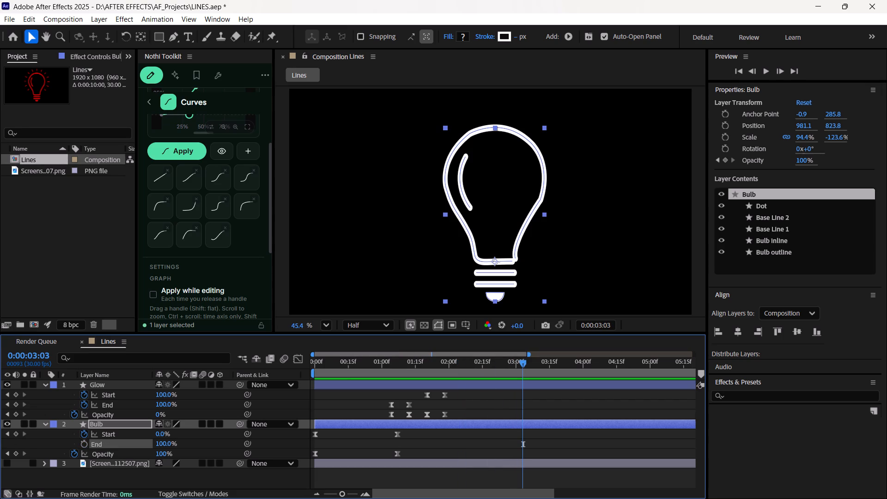
left_click(85, 446)
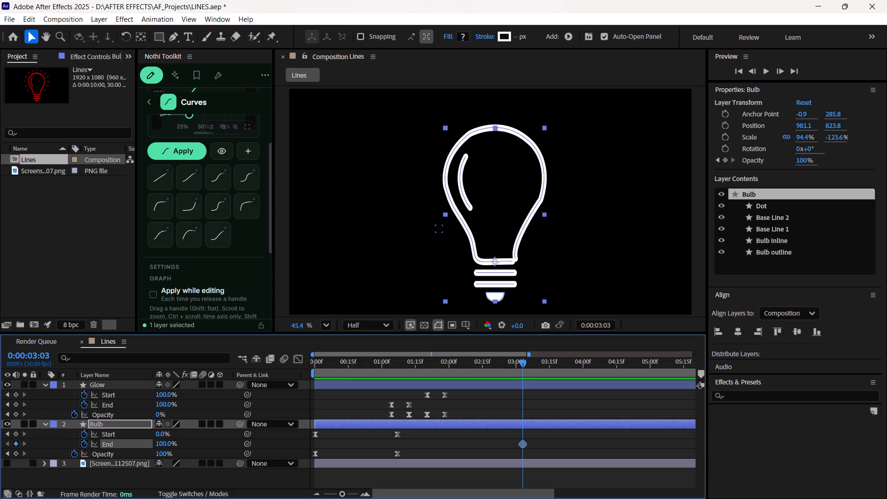
left_click(85, 447)
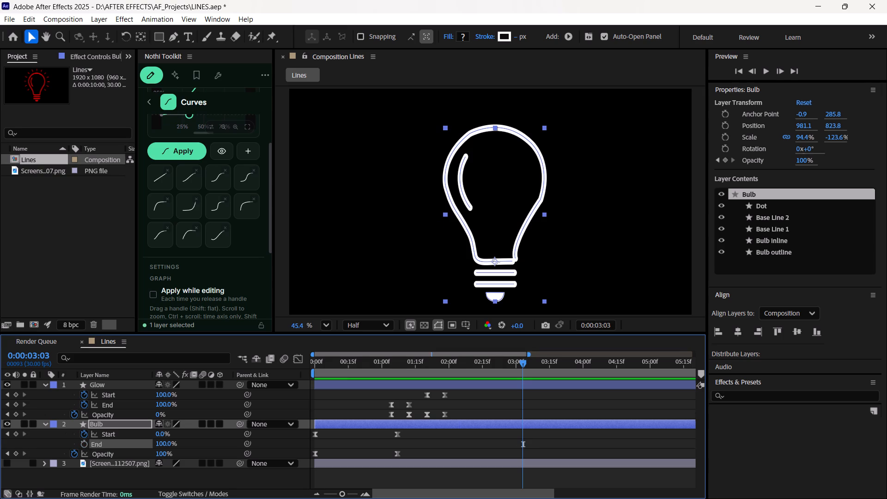
Preview the animation from 0:00:00:18 and start End keyframing on Bulb again with a keyframe at 0:00:02:11.
left_click_drag(522, 365, 461, 386)
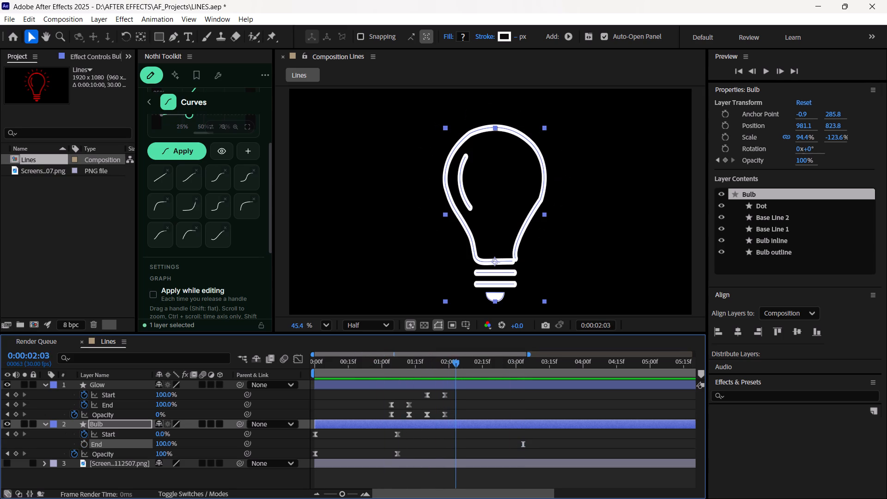
left_click_drag(461, 386, 354, 395)
key("v")
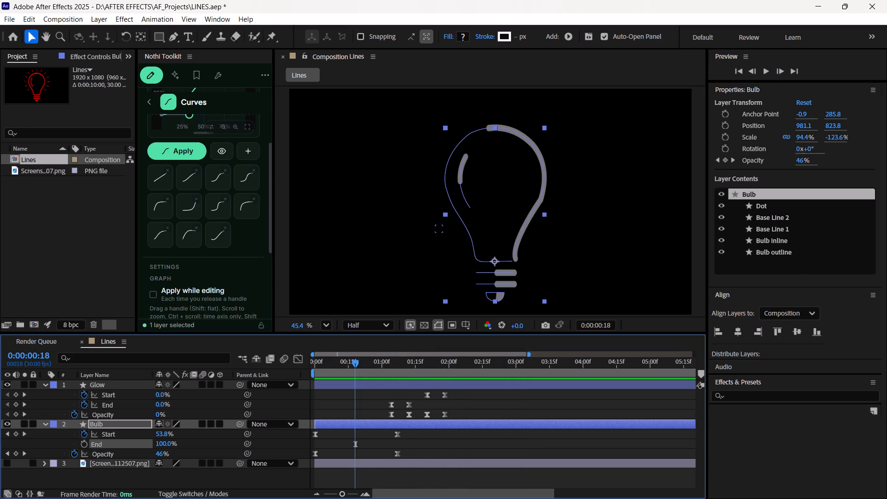
key("space")
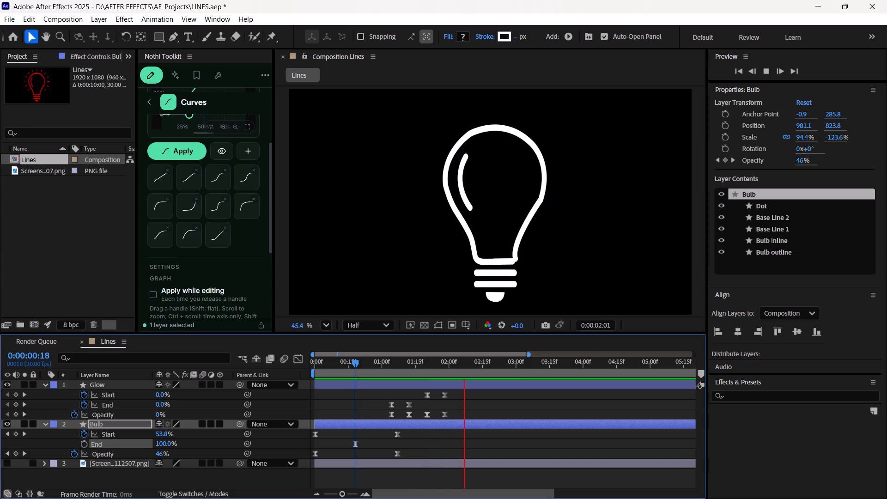
key("space")
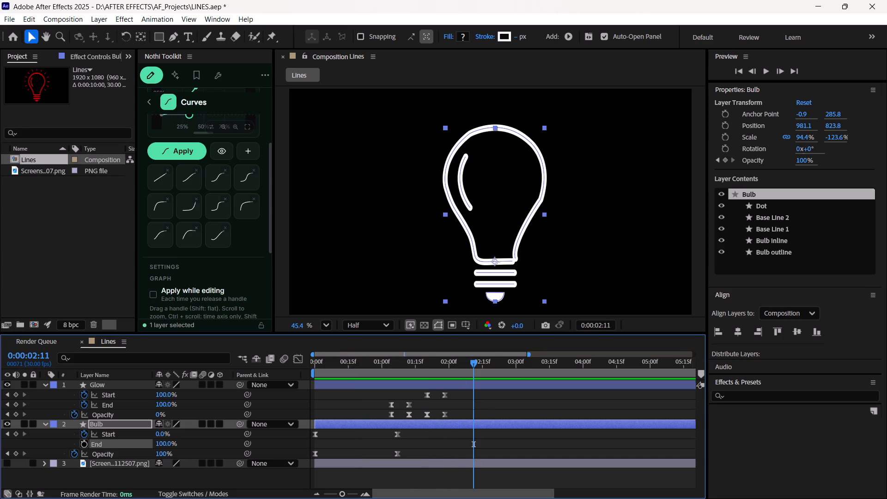
left_click(84, 443)
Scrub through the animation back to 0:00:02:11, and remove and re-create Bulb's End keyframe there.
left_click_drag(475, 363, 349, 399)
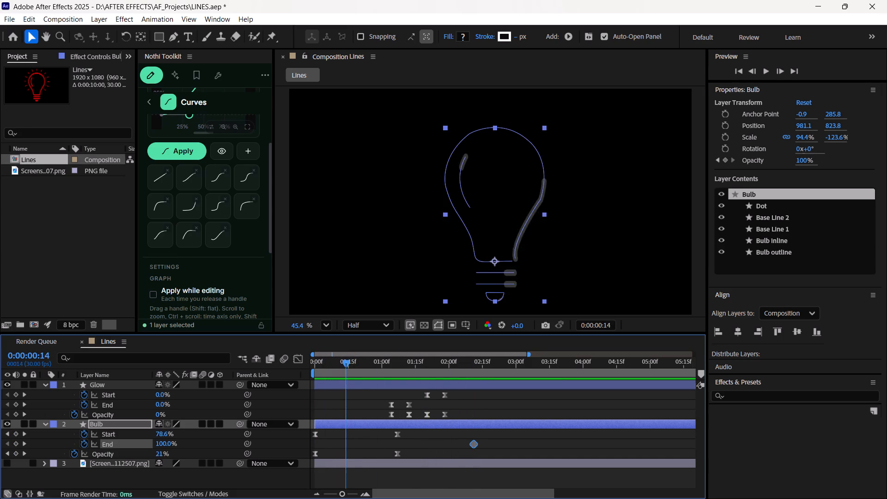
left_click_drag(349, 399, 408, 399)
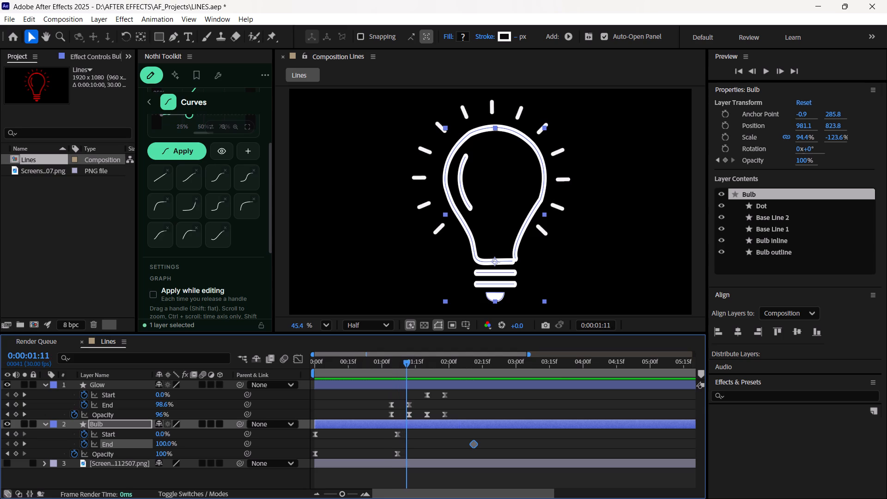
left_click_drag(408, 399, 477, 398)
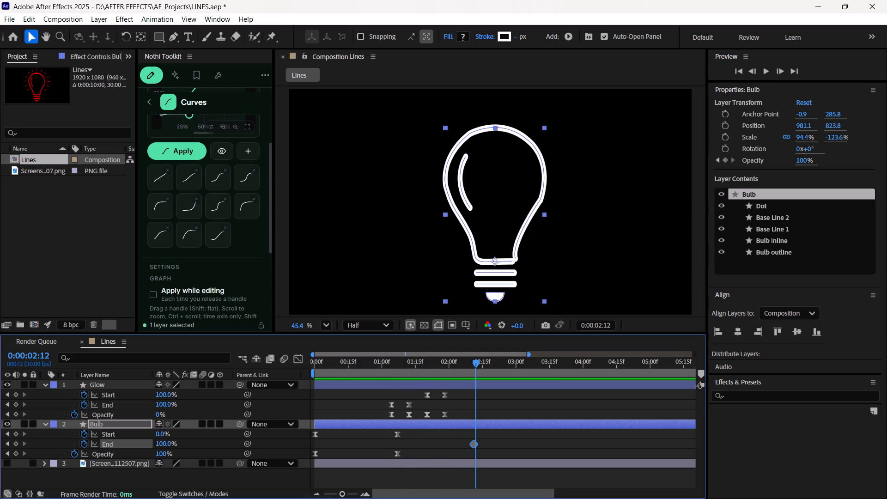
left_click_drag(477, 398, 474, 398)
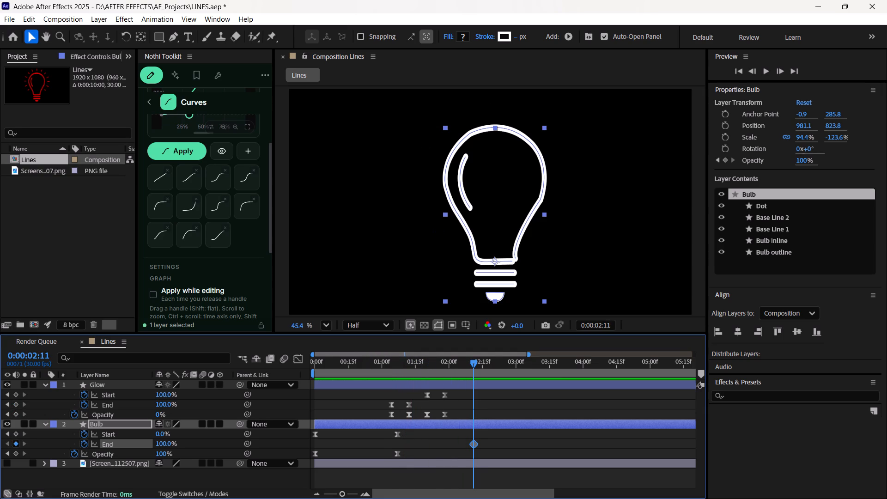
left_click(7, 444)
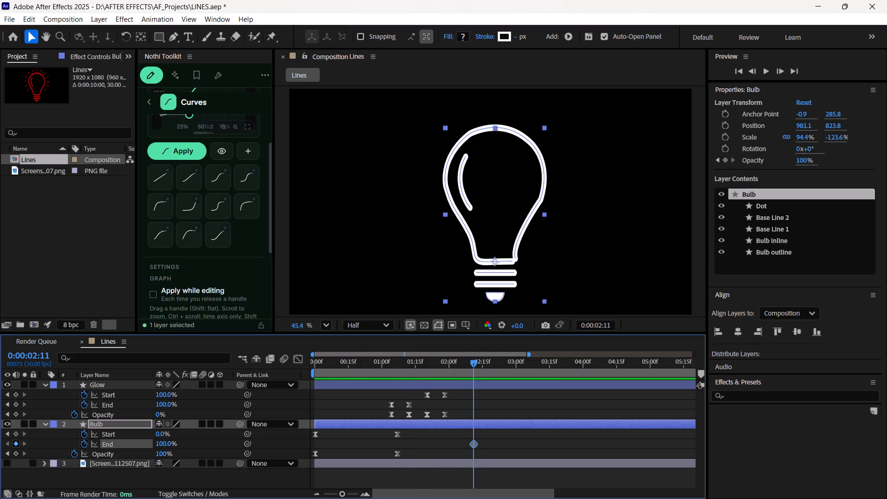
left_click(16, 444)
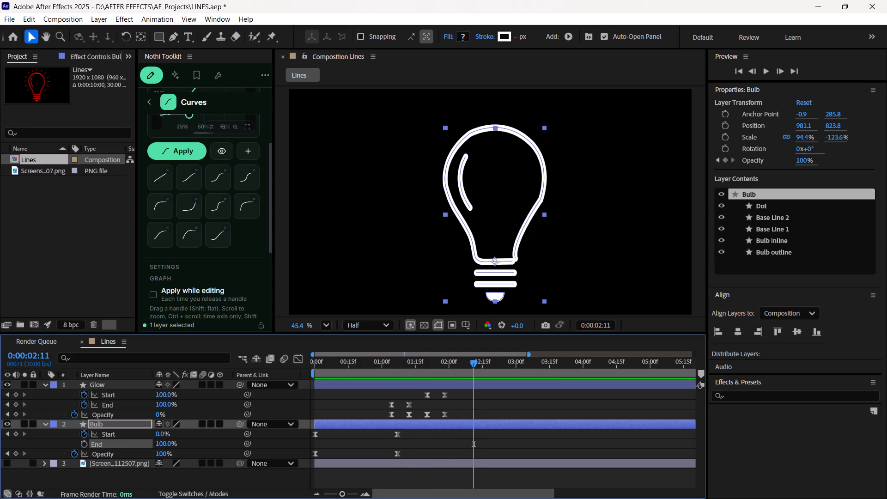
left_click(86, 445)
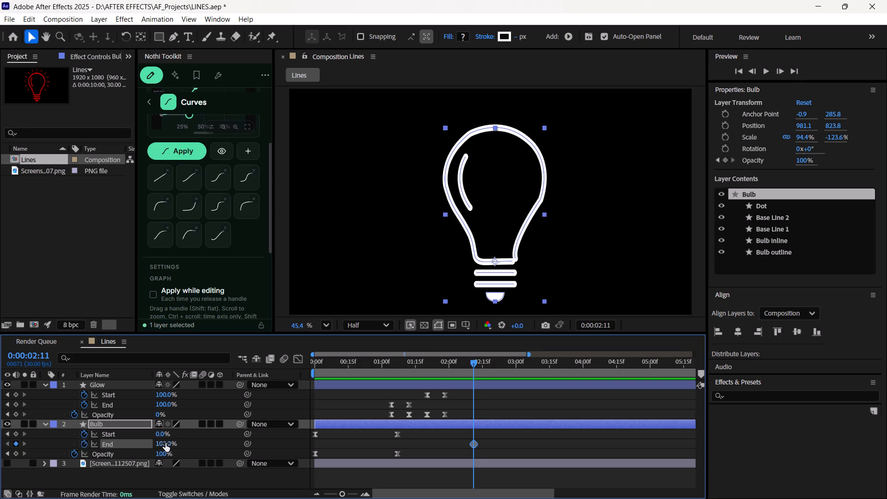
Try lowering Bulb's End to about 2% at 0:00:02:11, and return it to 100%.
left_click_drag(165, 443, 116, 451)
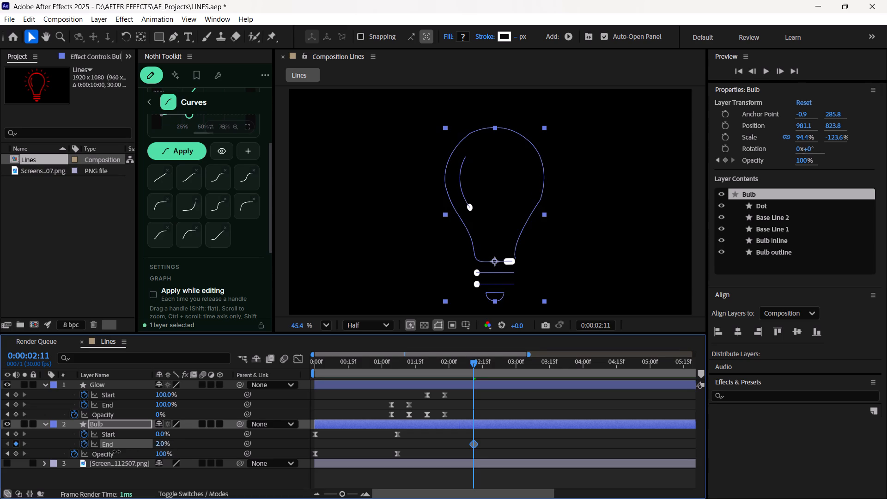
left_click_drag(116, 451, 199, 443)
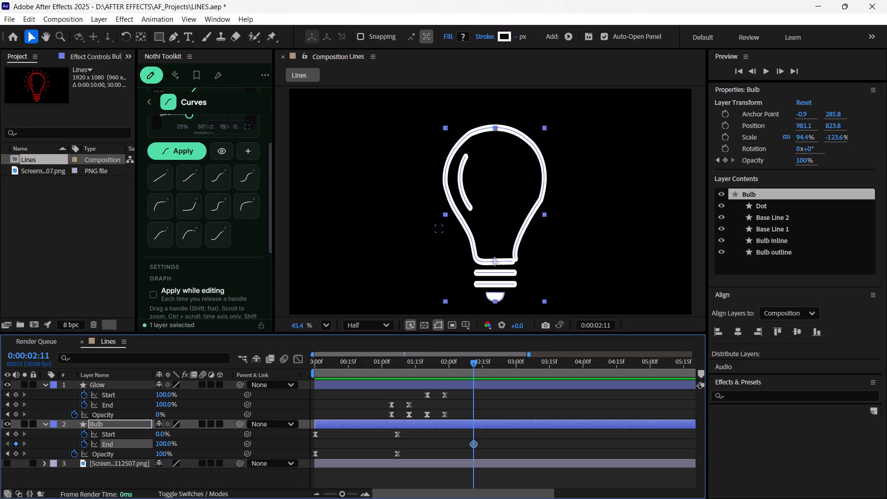
Add an End keyframe to Bulb at 0:00:03:17 and set its value to 0%.
left_click_drag(472, 367, 369, 396)
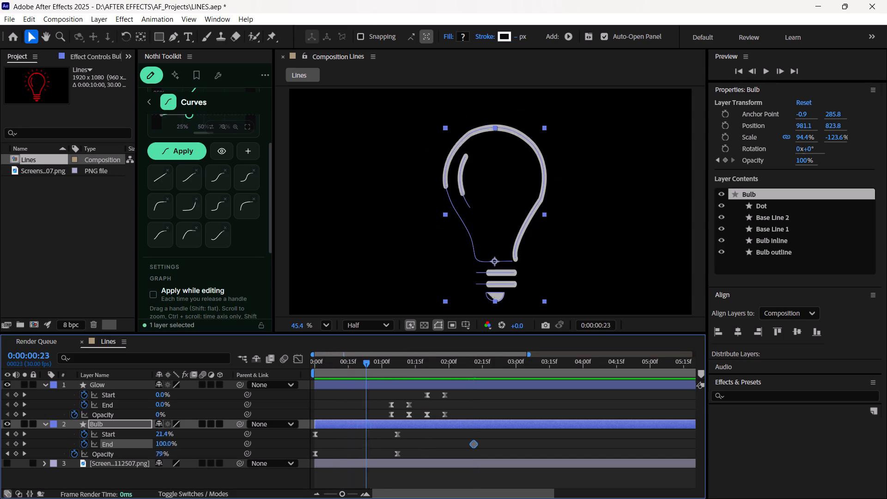
left_click_drag(369, 396, 453, 389)
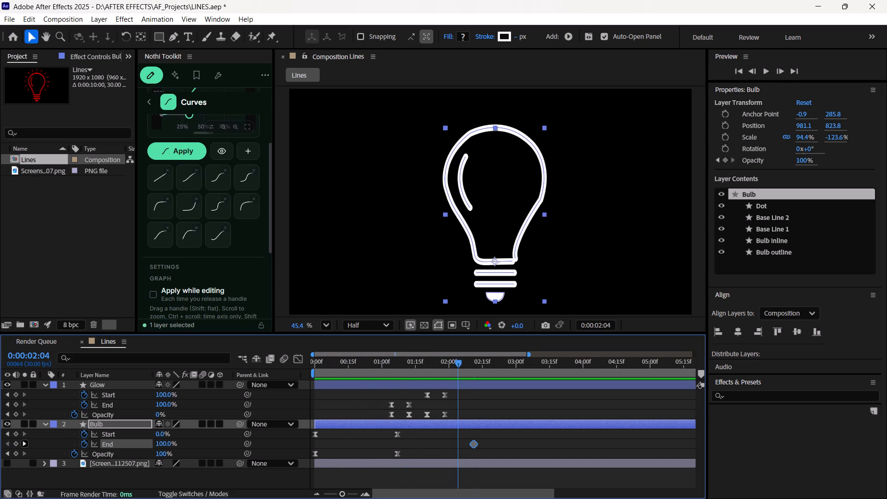
left_click(24, 445)
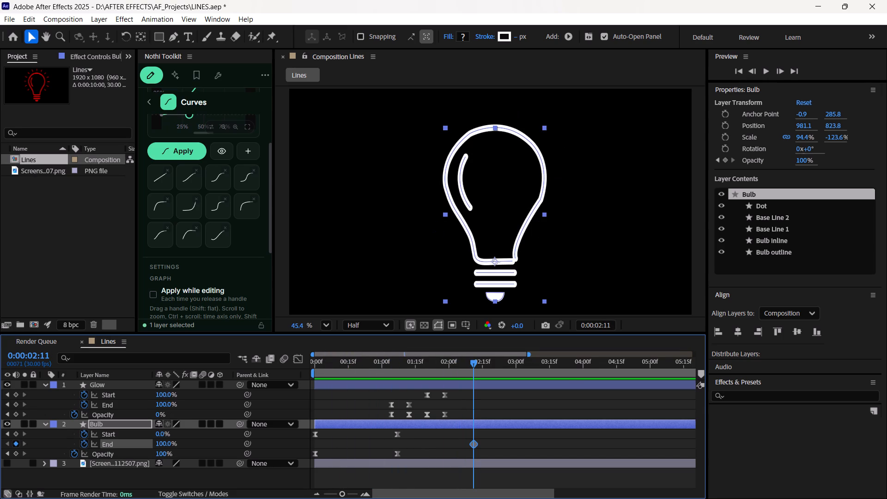
left_click_drag(471, 362, 553, 366)
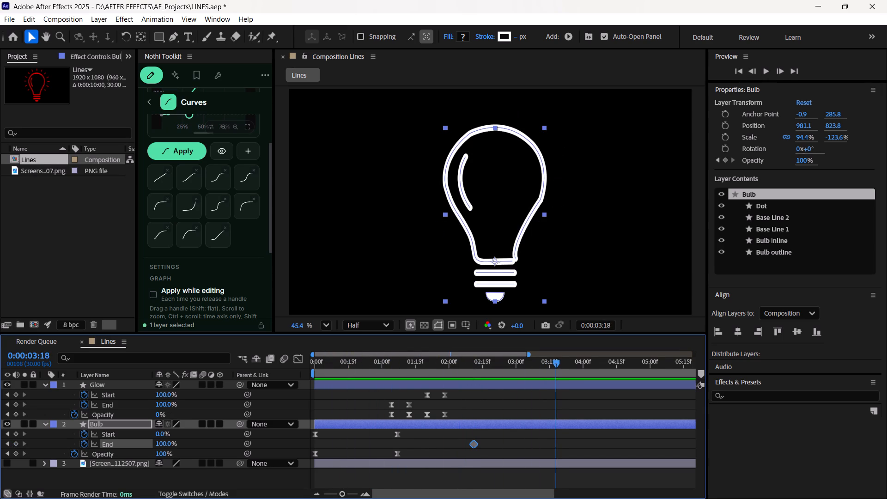
left_click_drag(553, 366, 552, 366)
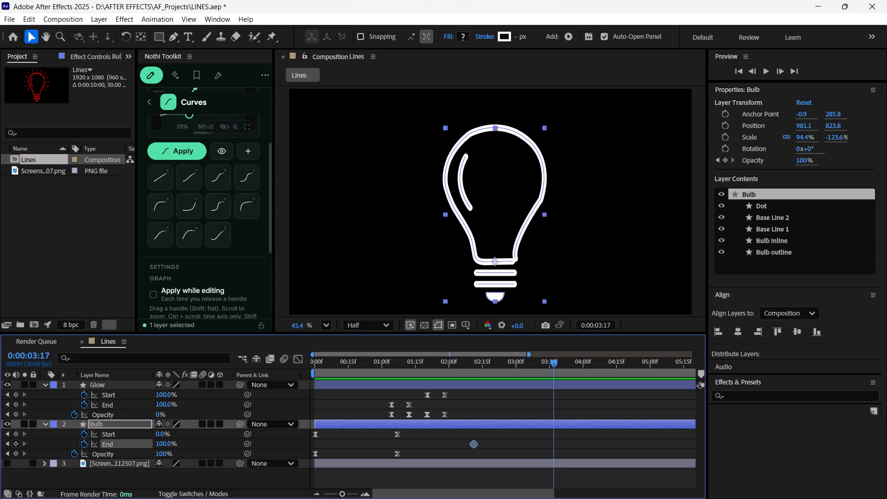
left_click(16, 443)
left_click_drag(163, 444, 148, 446)
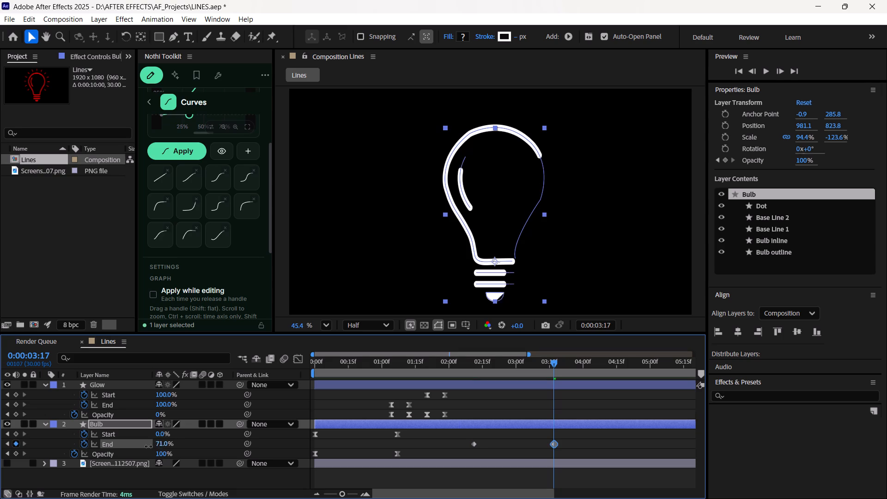
left_click_drag(148, 446, 93, 453)
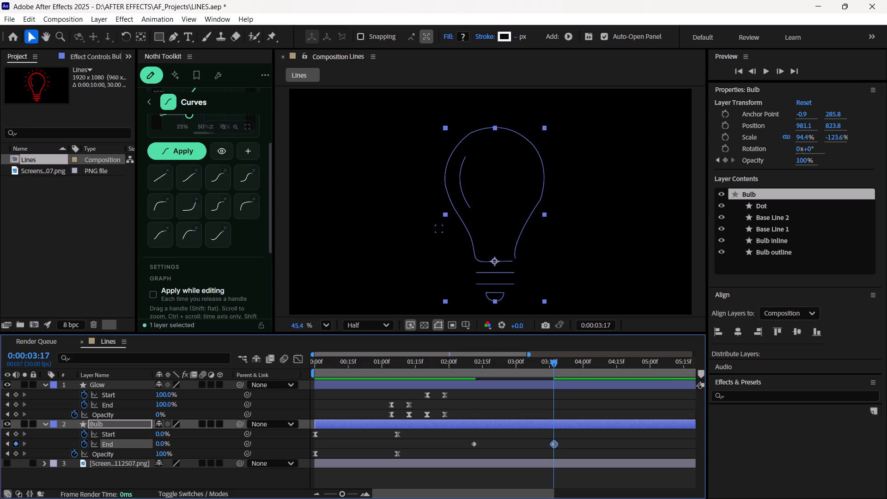
Apply the Smooth easing curve to both of Bulb's End keyframes.
left_click_drag(573, 439, 471, 448)
left_click(219, 176)
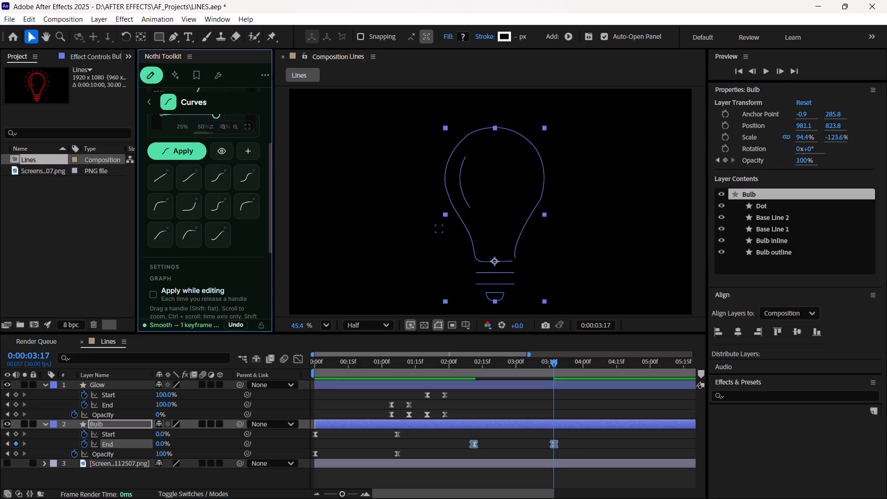
Preview the animation from the start and again from 0:00:00:04 to check Bulb's eased exit.
left_click_drag(556, 364, 304, 403)
key("space")
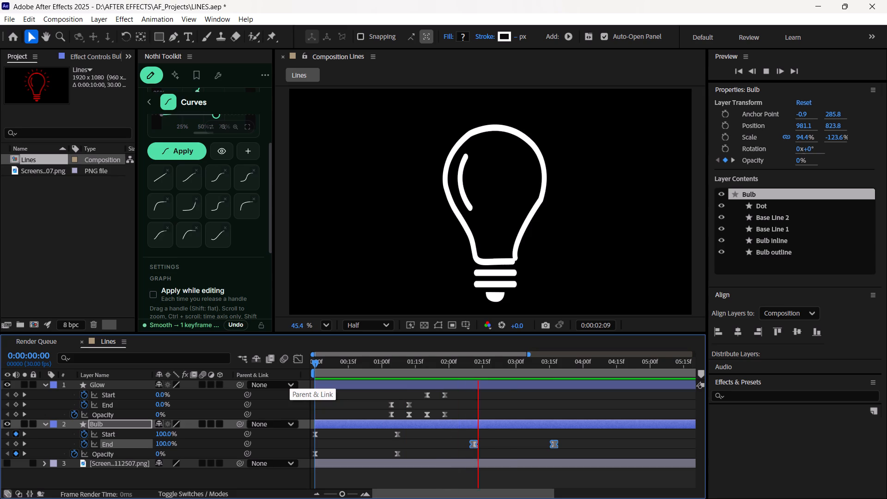
key("space")
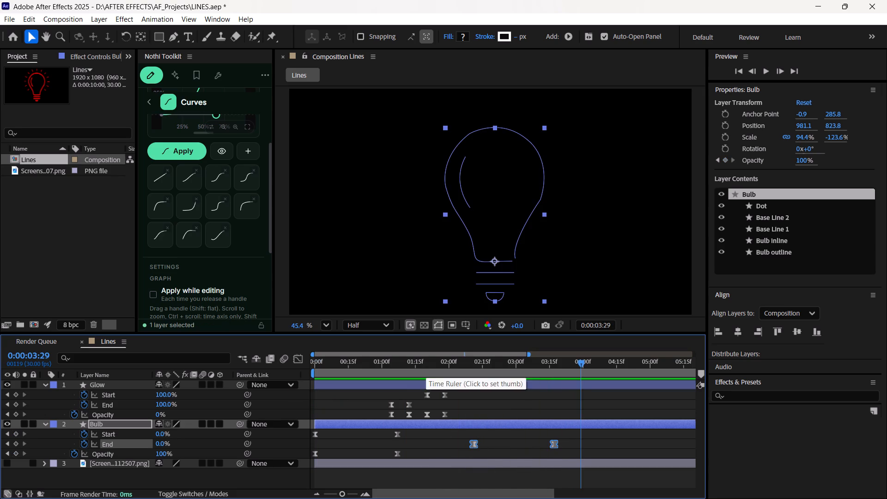
left_click_drag(580, 361, 432, 400)
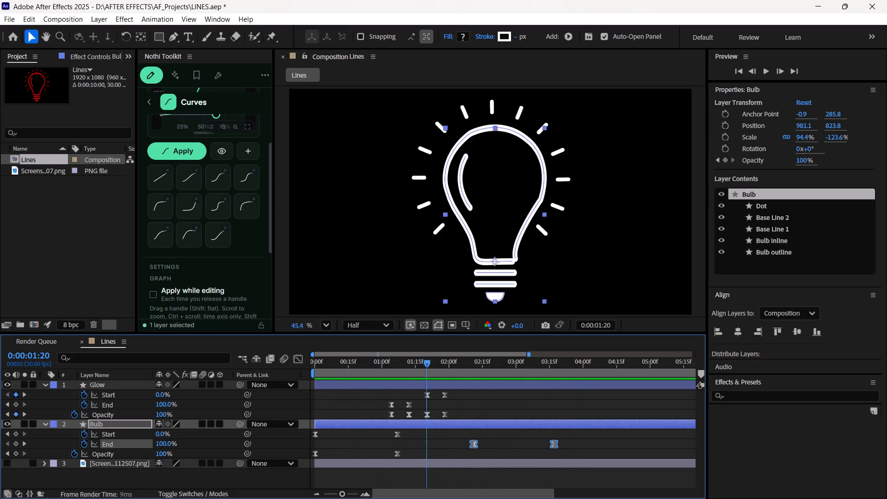
left_click_drag(432, 400, 328, 417)
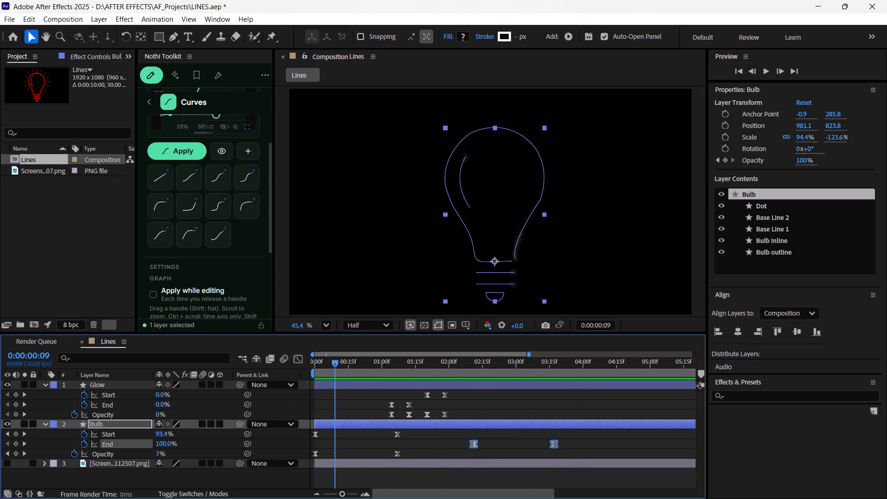
left_click_drag(328, 417, 324, 417)
key("space")
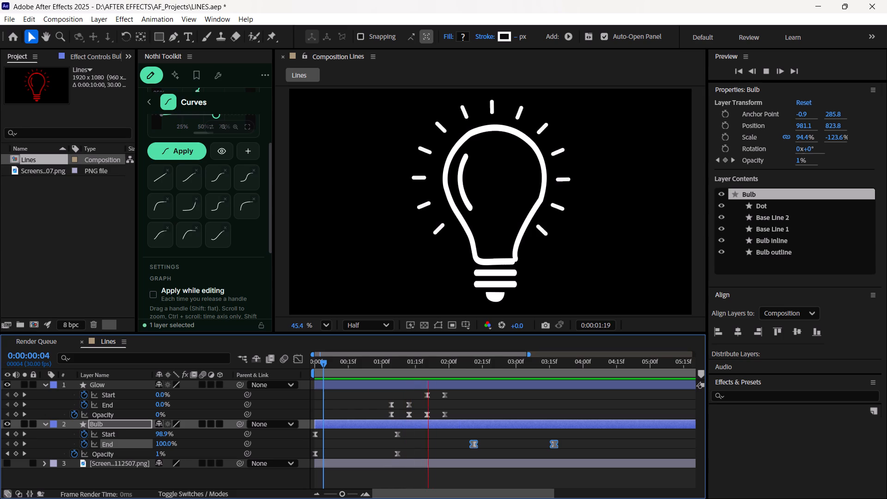
key("space")
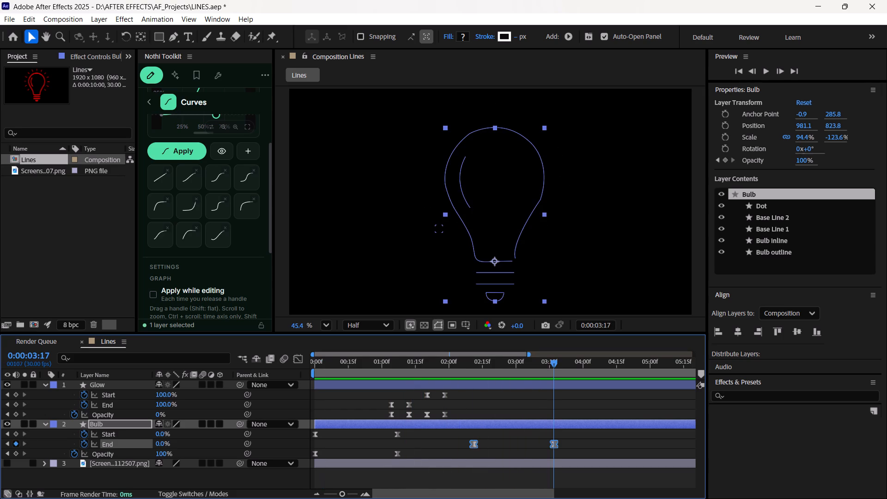
Add an Opacity keyframe at 100% to Bulb at 0:00:02:11, aligned with its first End keyframe.
scroll(455, 389, "down", 1)
left_click(9, 445)
scroll(426, 402, "down", 2)
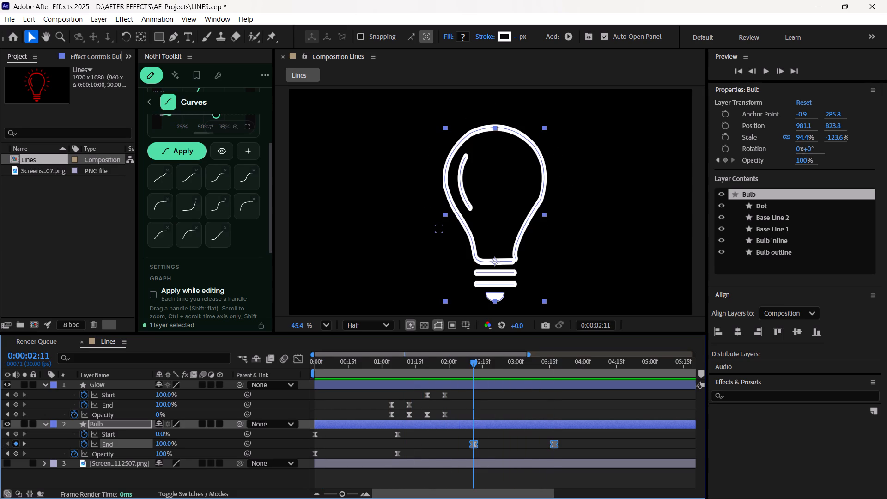
scroll(433, 414, "up", 3)
scroll(433, 414, "down", 3)
left_click(10, 465)
left_click(10, 465)
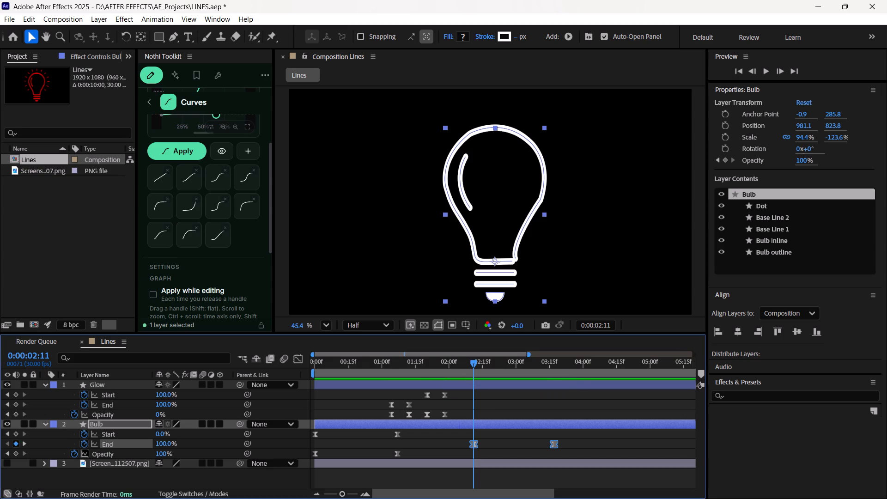
left_click(12, 455)
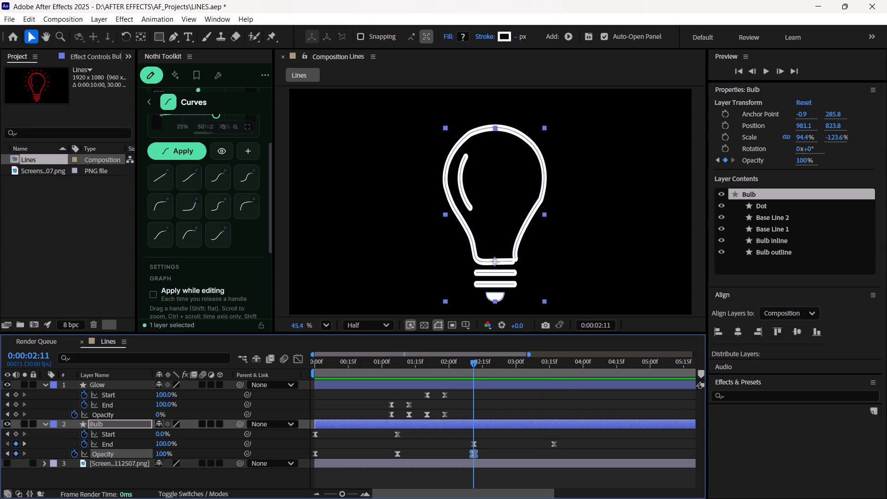
Add a Bulb Opacity keyframe at its last End keyframe, 0:00:03:17, and set it to 0%.
left_click(22, 443)
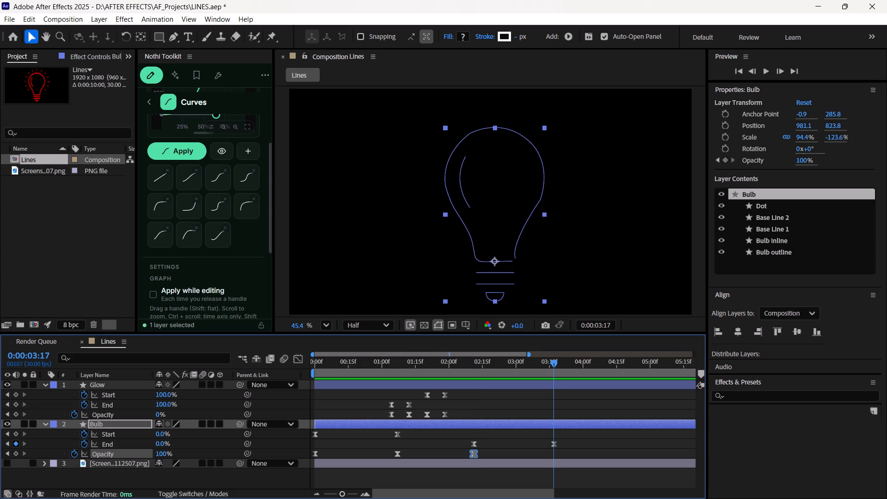
left_click(18, 451)
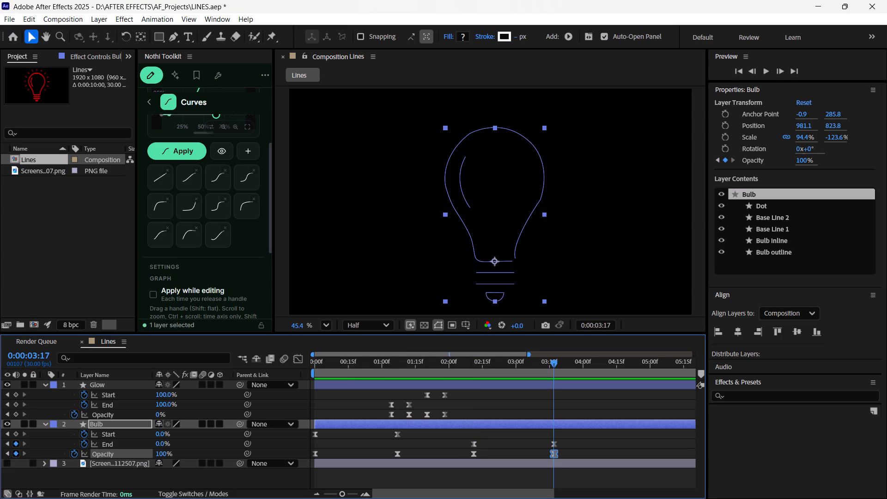
left_click(6, 453)
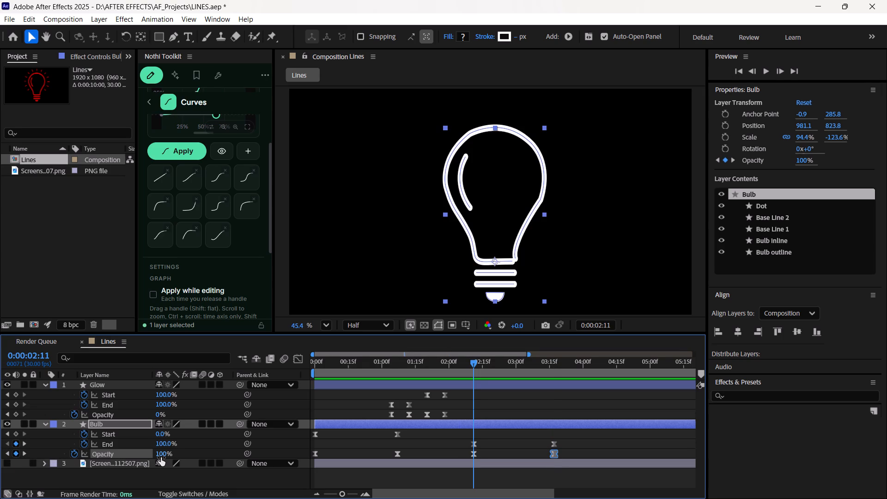
left_click(27, 453)
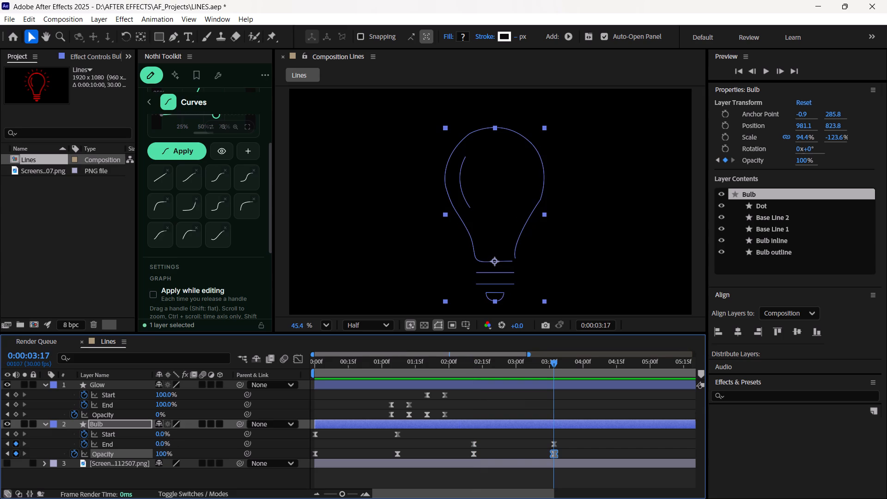
left_click_drag(164, 452, 102, 461)
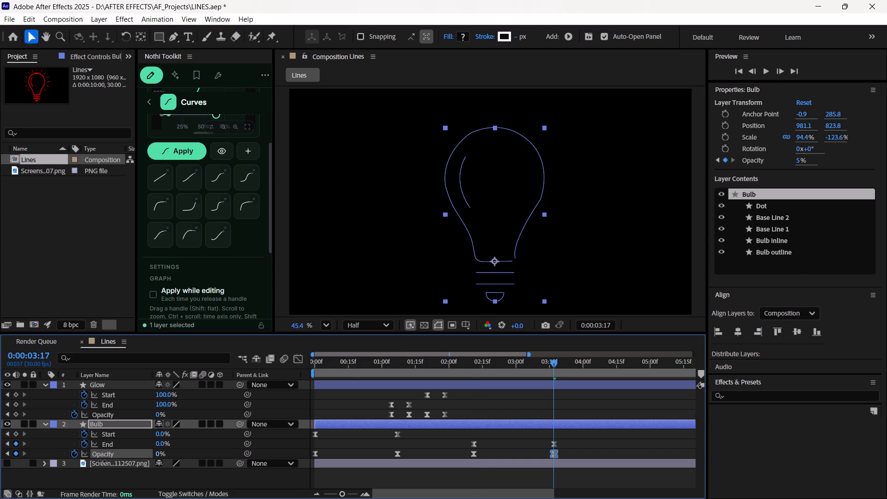
left_click_drag(102, 461, 79, 461)
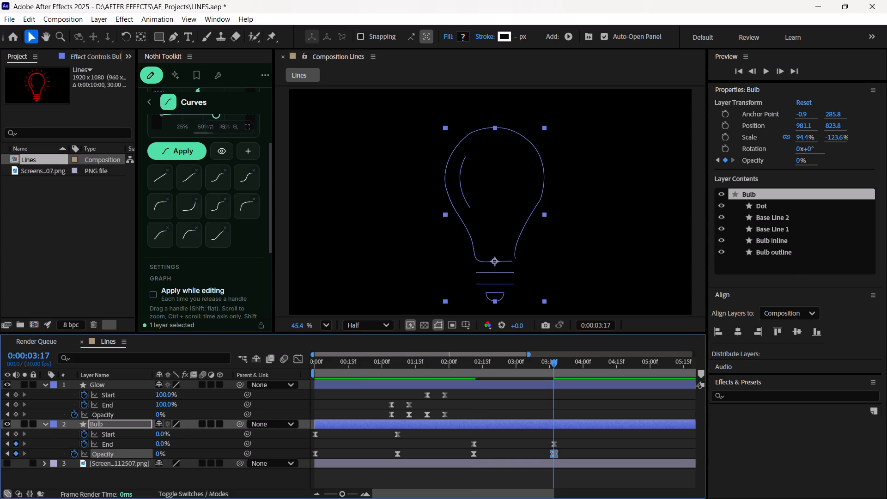
Preview the animation from 0:00:00:08 and from the start, and scrub through the Glow keyframes to 0:00:01:21.
left_click_drag(551, 364, 329, 383)
key("space")
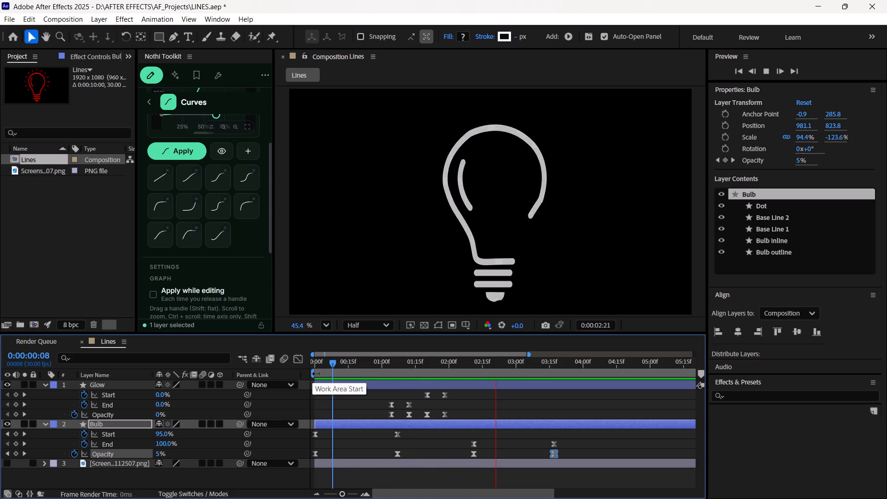
key("space")
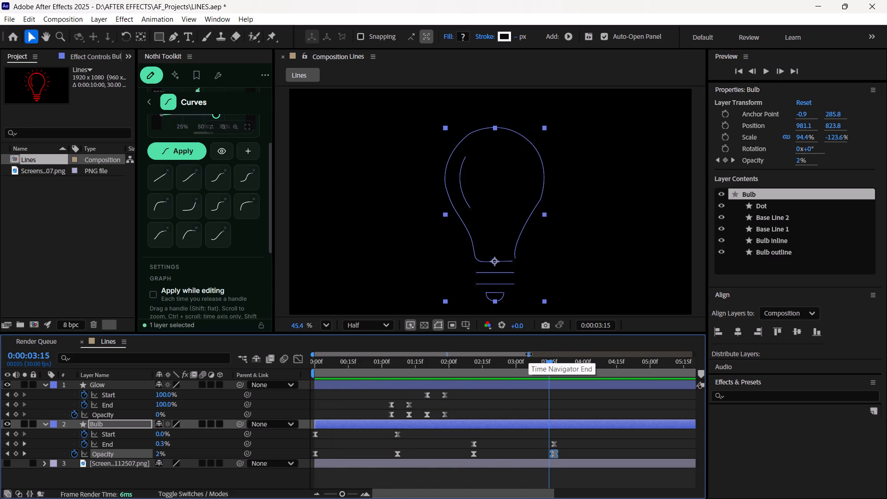
left_click_drag(529, 354, 535, 359)
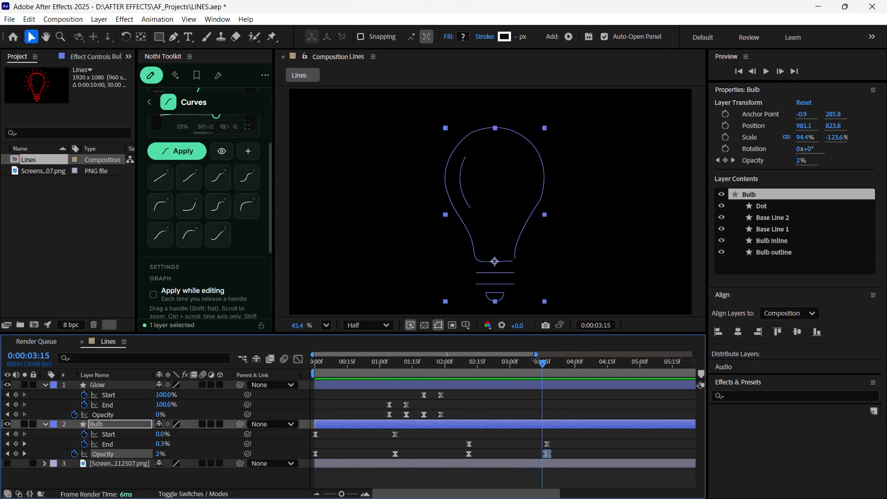
left_click_drag(535, 359, 521, 359)
left_click_drag(559, 365, 285, 400)
key("space")
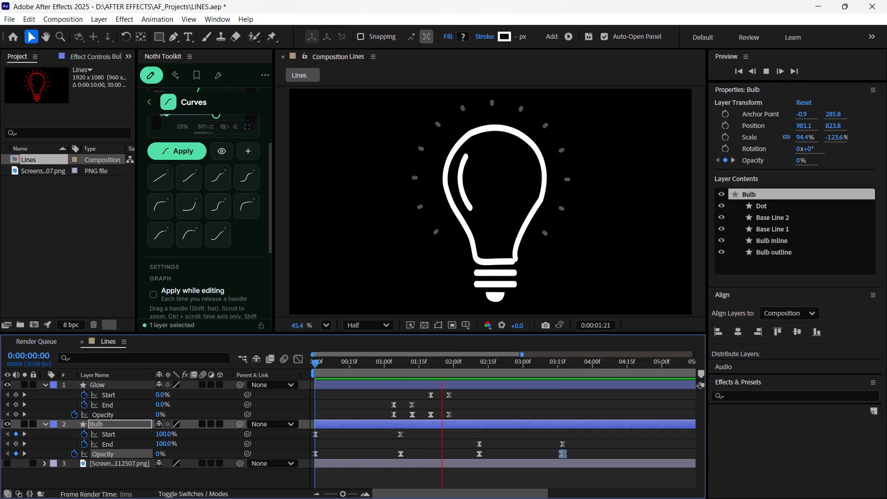
key("space")
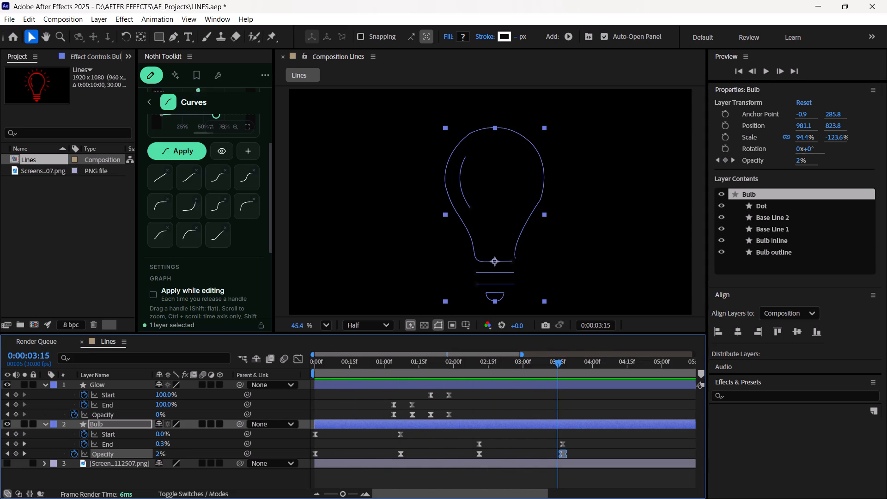
scroll(492, 439, "up", 3)
left_click_drag(557, 362, 462, 393)
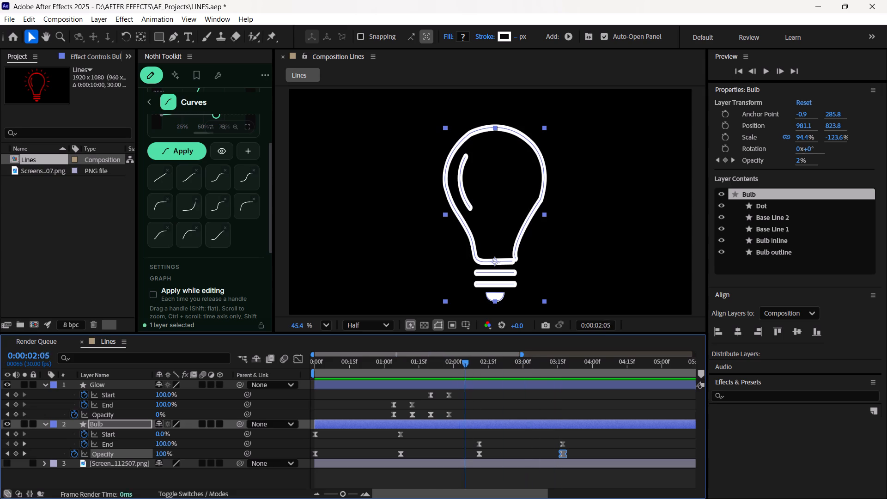
left_click_drag(462, 393, 398, 402)
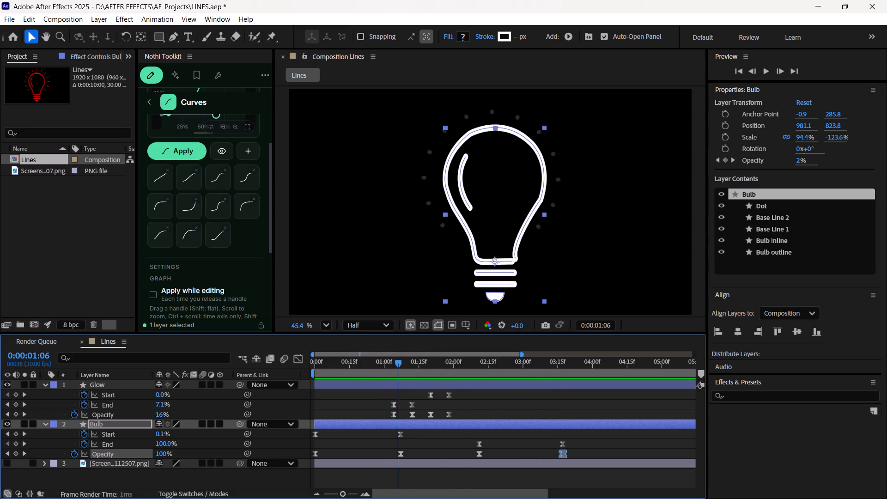
left_click_drag(398, 402, 432, 403)
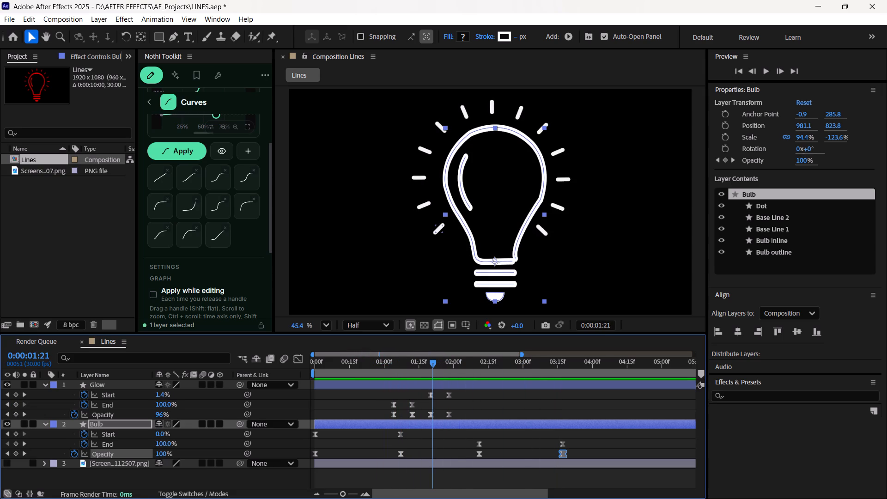
Move Glow's last two Start and last two Opacity keyframes together so they span about 0:00:03:06 to 0:00:03:14.
left_click_drag(425, 395, 458, 419)
left_click_drag(447, 397, 447, 398)
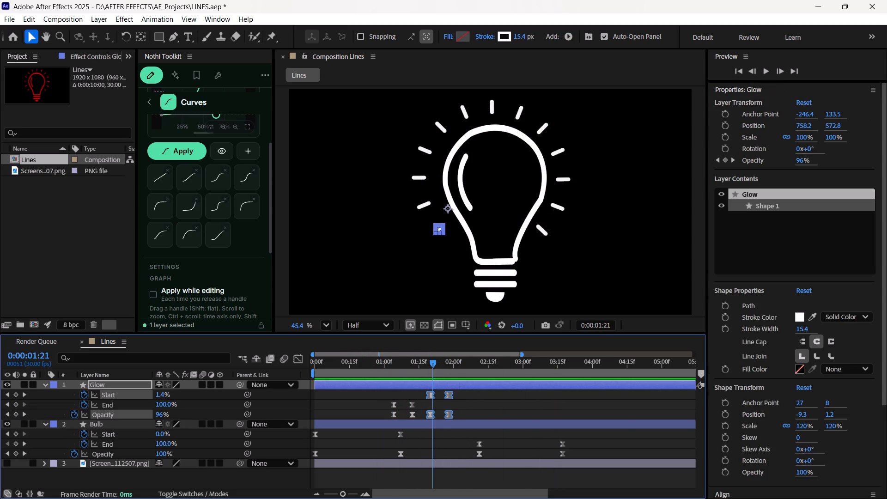
left_click_drag(447, 398, 502, 407)
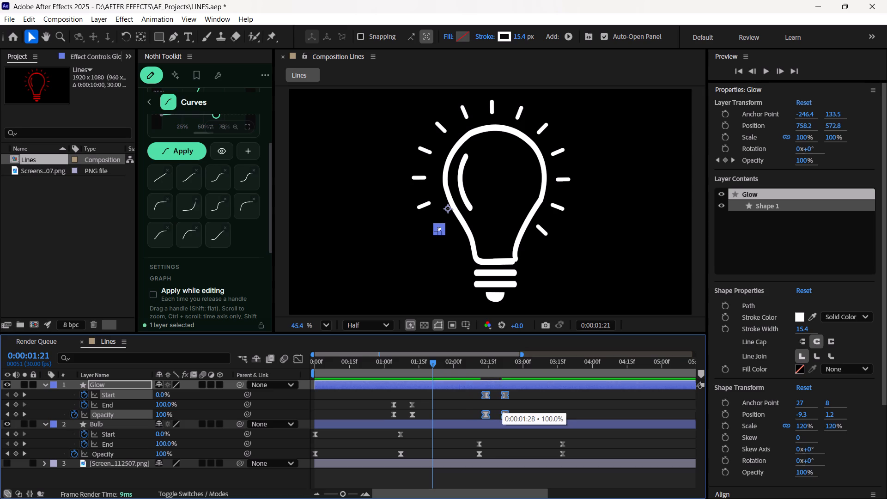
left_click_drag(502, 407, 554, 406)
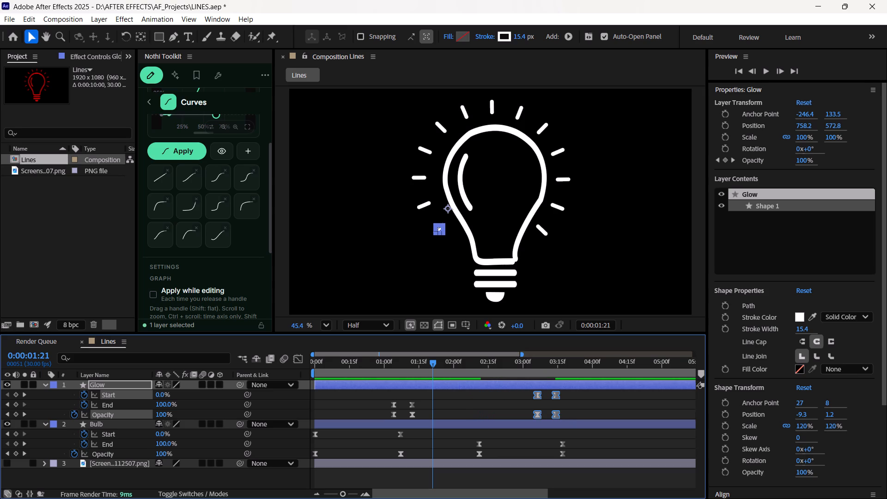
Preview the animation twice from the start to check the timing of Glow's exit against Bulb's.
left_click_drag(431, 363, 292, 389)
key("space")
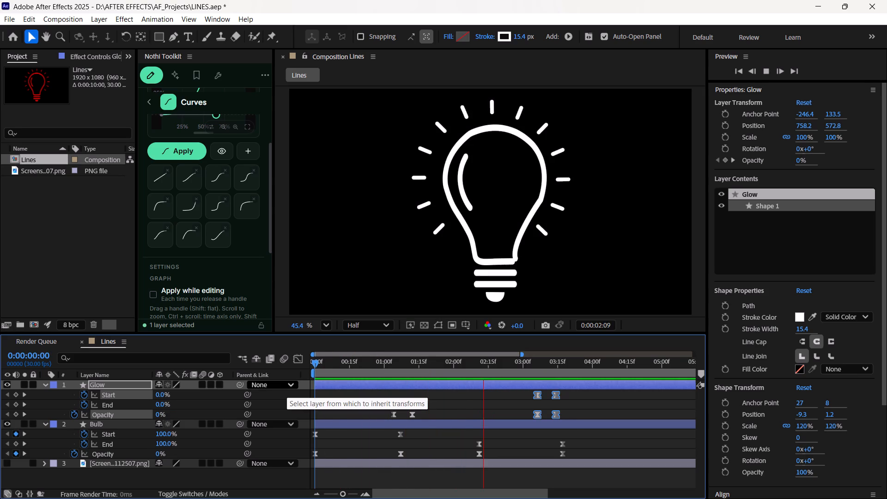
key("space")
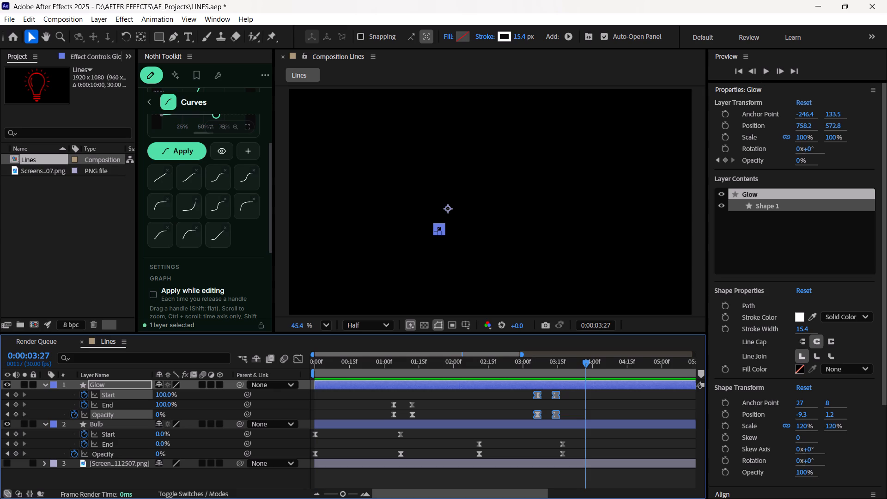
left_click_drag(584, 366, 249, 417)
key("space")
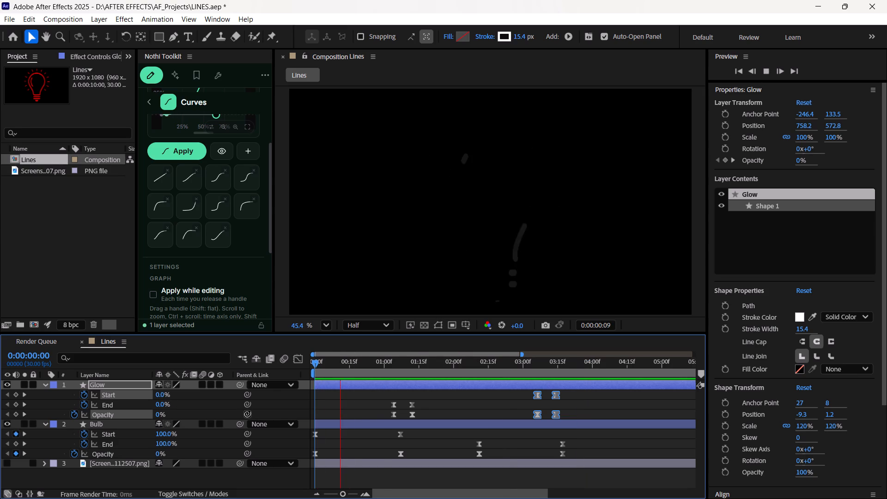
key("space")
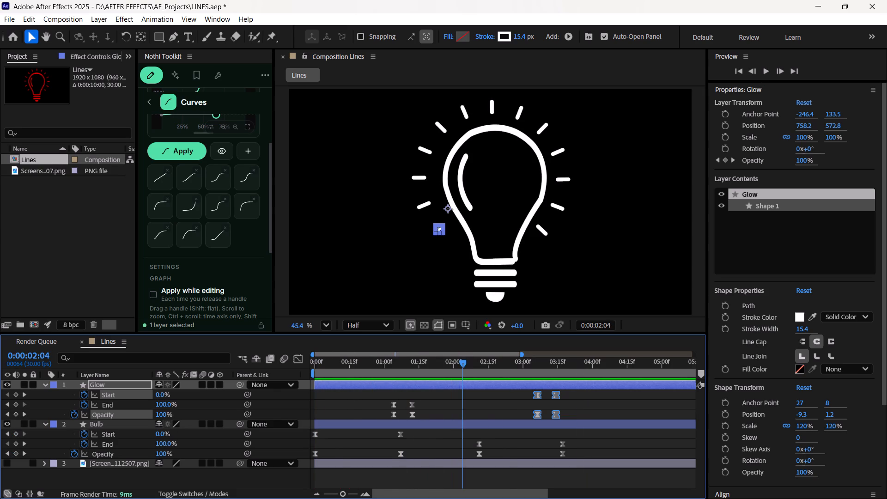
Shift Glow's two End keyframes and first two Opacity keyframes two frames earlier, to about 0:00:01:02 and 0:00:01:10.
left_click_drag(465, 364, 392, 387)
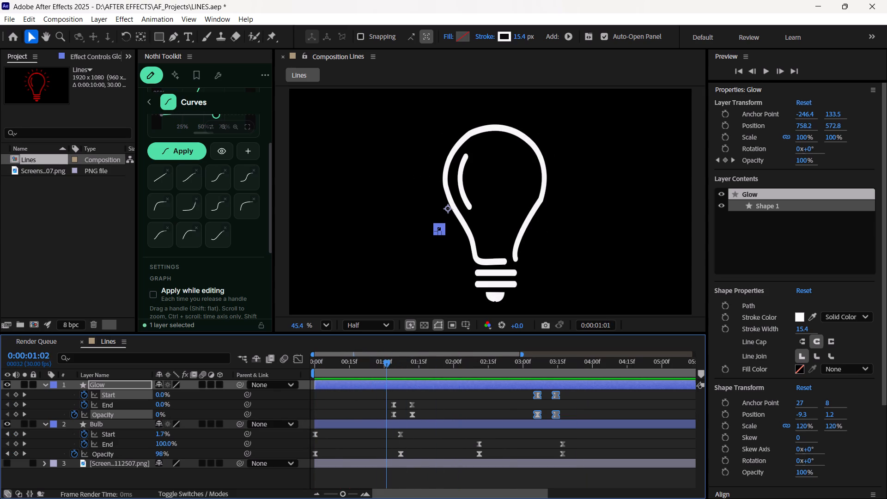
left_click_drag(392, 387, 395, 392)
left_click_drag(388, 399, 409, 408)
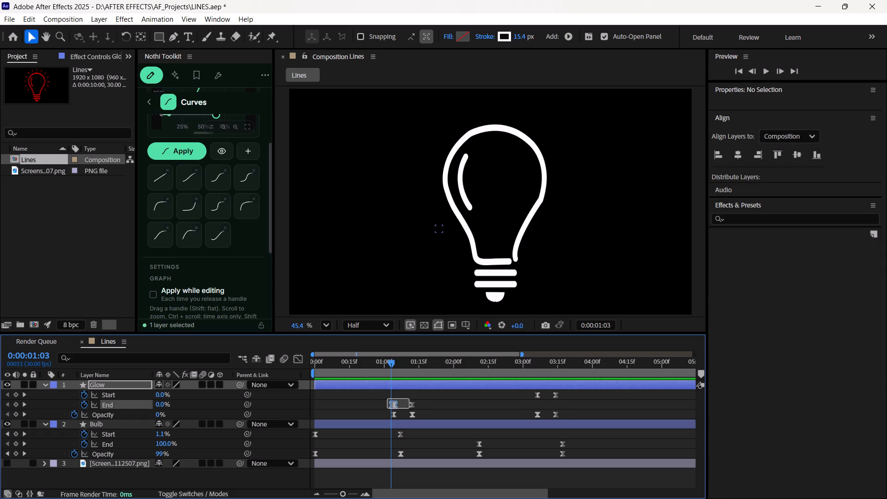
left_click_drag(409, 408, 421, 414)
left_click_drag(414, 404, 410, 402)
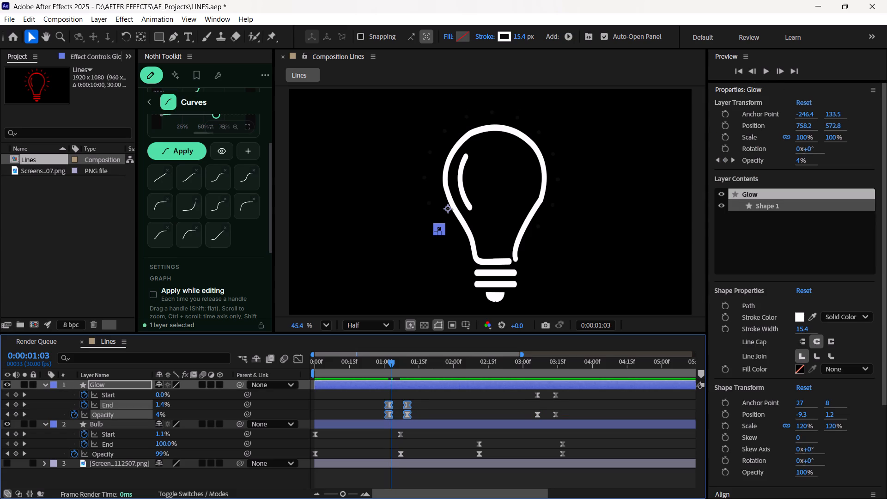
Preview the animation from the start to check Glow's earlier entrance.
left_click_drag(390, 362, 291, 398)
key("space")
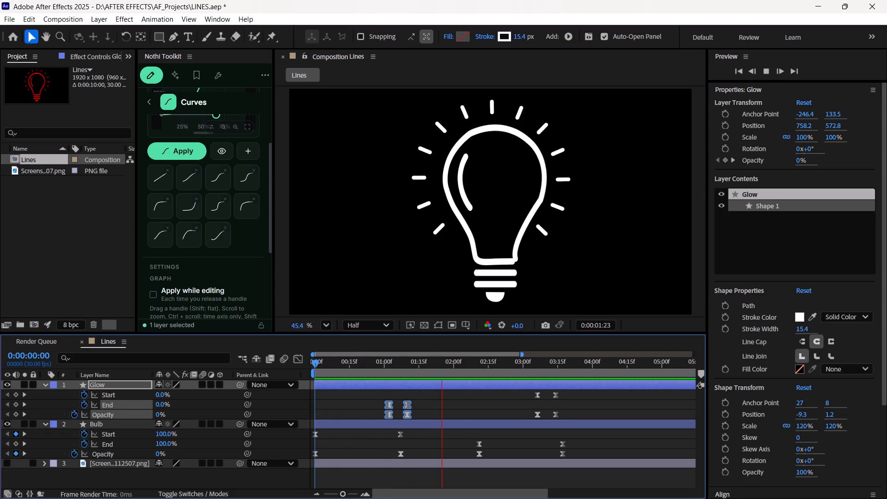
key("space")
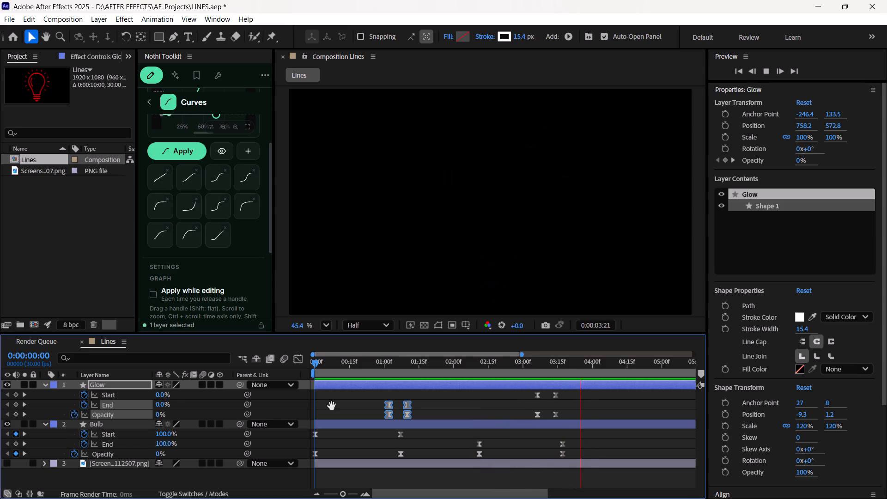
Move the first Start and Opacity keyframes of Glow's exit earlier, to about 0:00:02:28.
left_click_drag(582, 362, 510, 385)
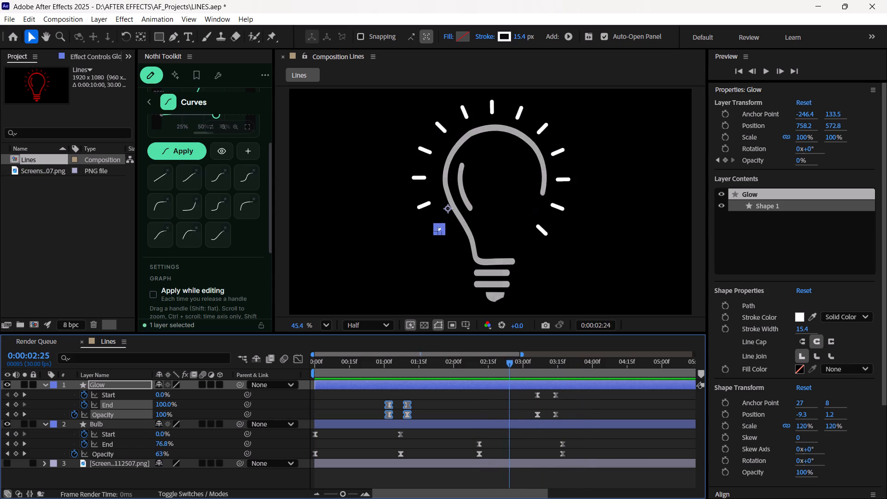
left_click_drag(510, 385, 529, 385)
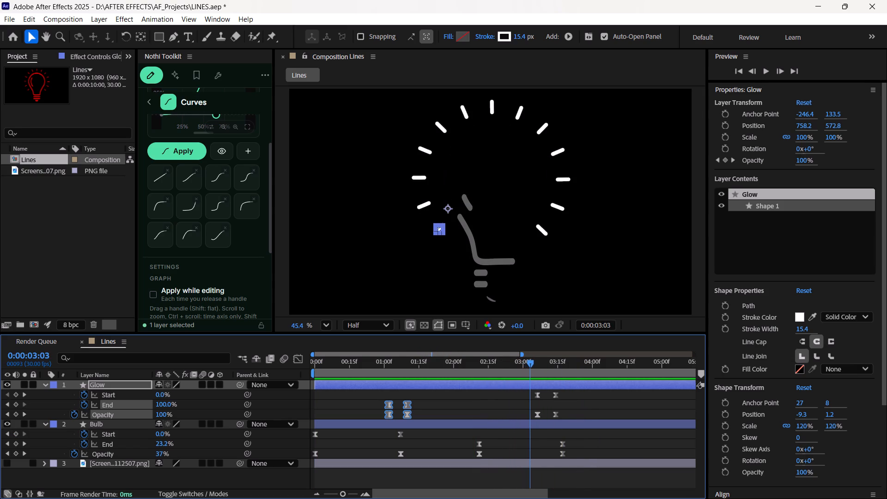
left_click_drag(521, 393, 545, 417)
left_click_drag(538, 395, 528, 397)
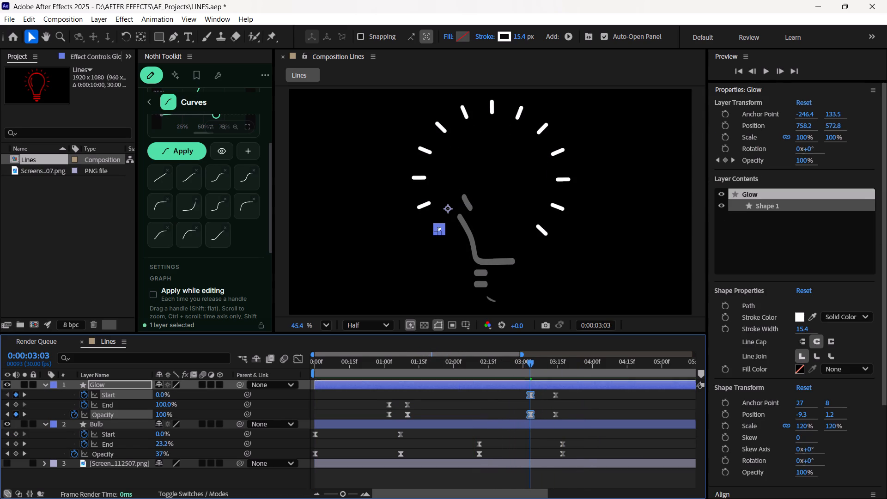
left_click_drag(528, 397, 520, 392)
Preview the animation from 0:00:02:03 and again from the start to check Glow's longer exit.
left_click_drag(527, 359, 458, 384)
key("space")
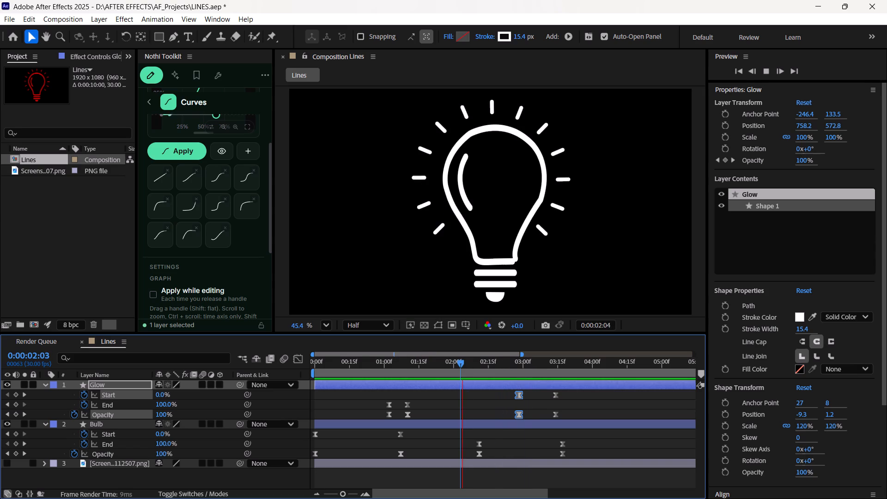
key("space")
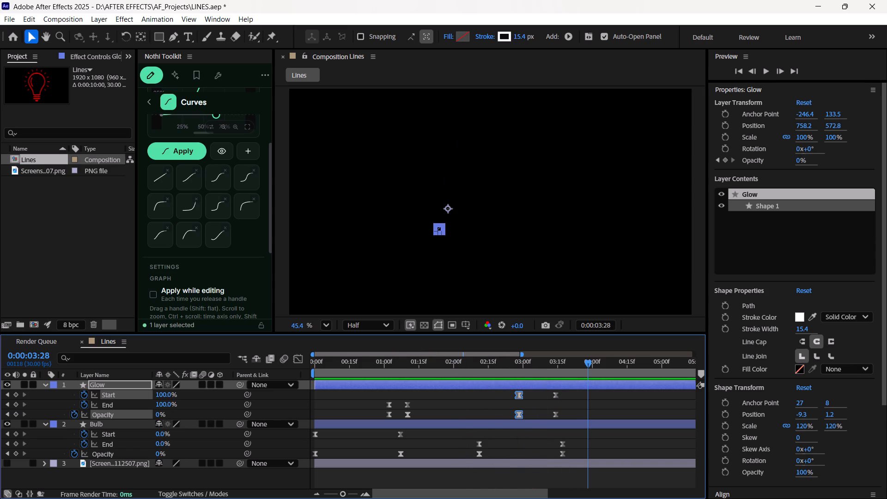
left_click_drag(586, 360, 248, 428)
key("space")
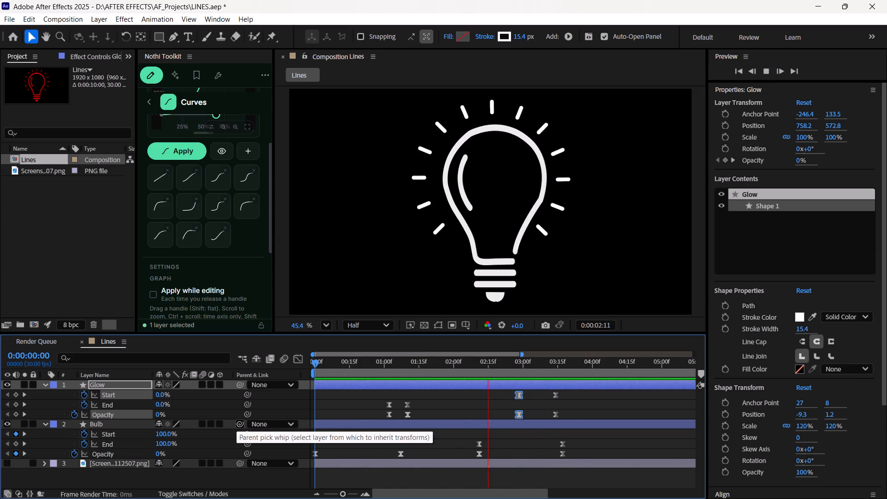
key("space")
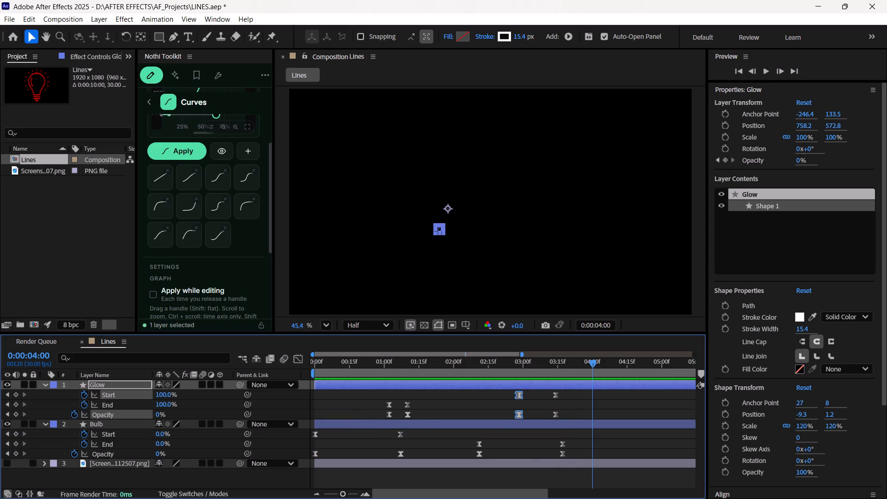
Move all four of Glow's exit keyframes on Start and Opacity together so they span about 0:00:03:14 to 0:00:04:00.
left_click_drag(589, 367, 530, 390)
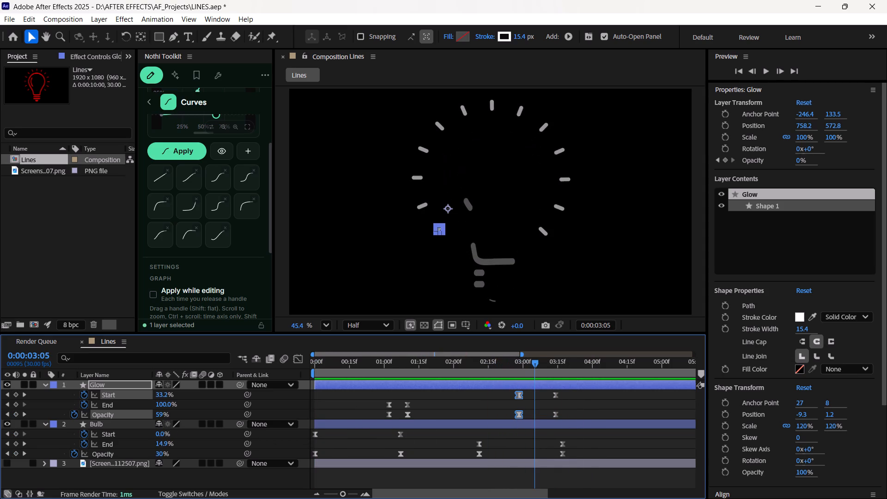
left_click_drag(530, 390, 530, 391)
left_click_drag(530, 391, 548, 395)
left_click_drag(495, 390, 501, 395)
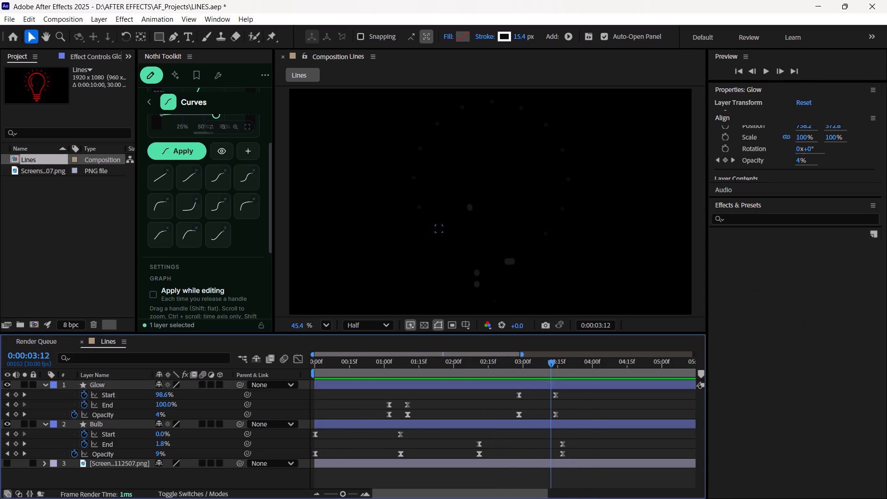
left_click_drag(501, 395, 579, 416)
left_click_drag(558, 397, 594, 402)
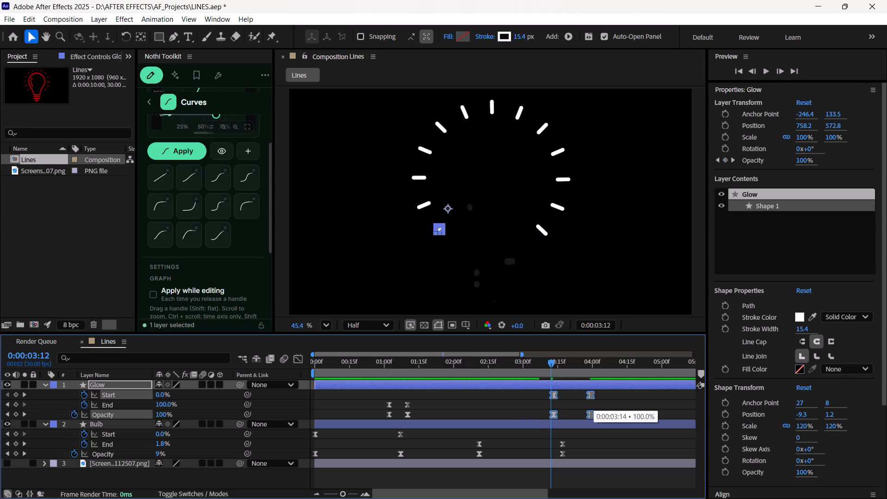
left_click_drag(594, 402, 595, 402)
Preview the animation from 0:00:01:28 to check Glow's delayed exit.
left_click_drag(549, 365, 447, 388)
key("space")
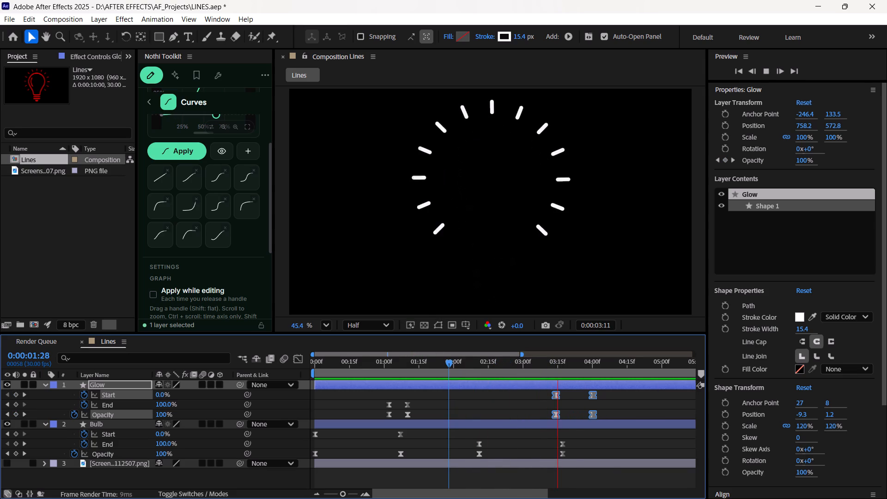
key("space")
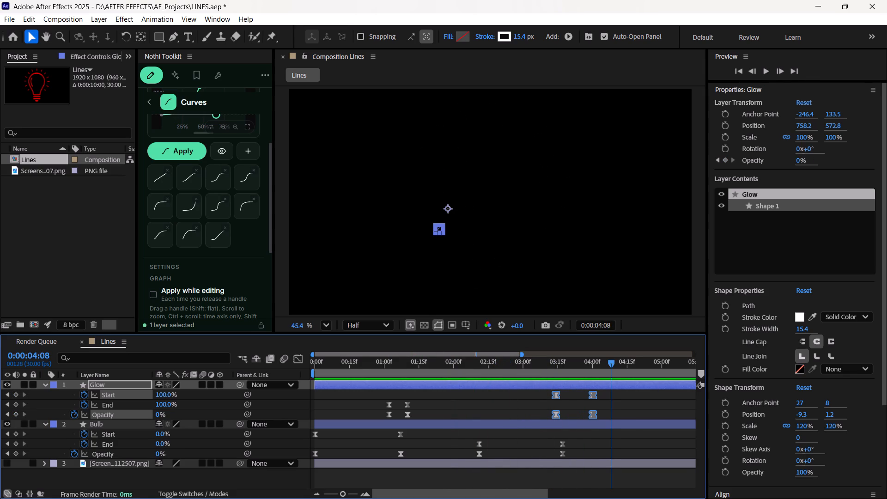
Move Glow's last Start and Opacity keyframes earlier, to about 0:00:03:25, to shorten the exit.
left_click(603, 395)
left_click_drag(601, 393, 583, 414)
left_click_drag(591, 394, 578, 399)
Preview the animation from 0:00:02:26 and again from 0:00:01:13 to check Glow's shortened exit.
left_click_drag(609, 364, 554, 382)
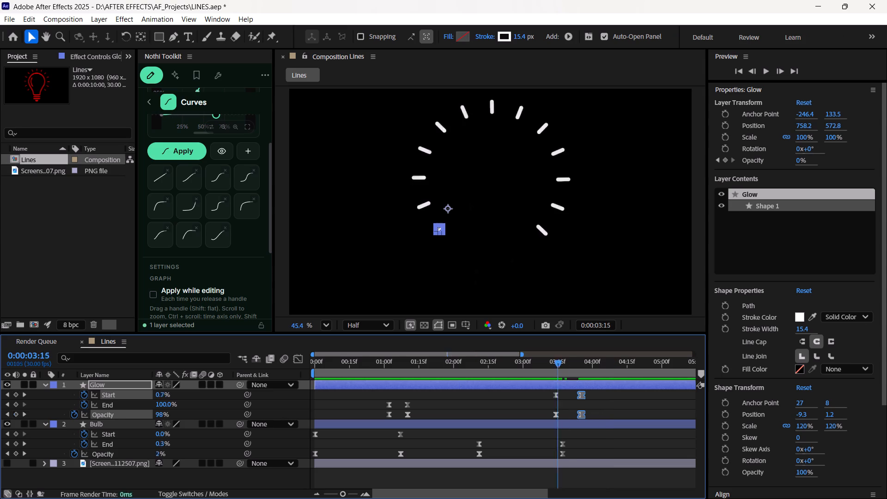
left_click_drag(554, 382, 511, 390)
key("space")
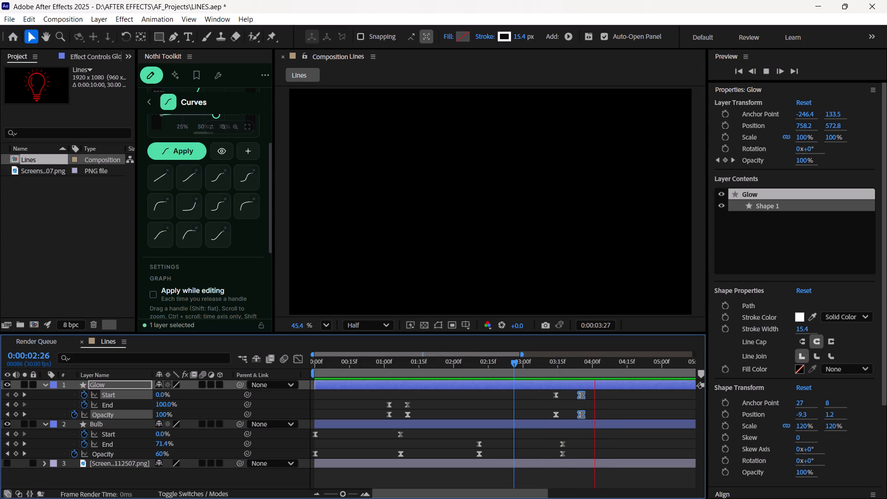
key("space")
left_click_drag(606, 365, 414, 403)
key("space")
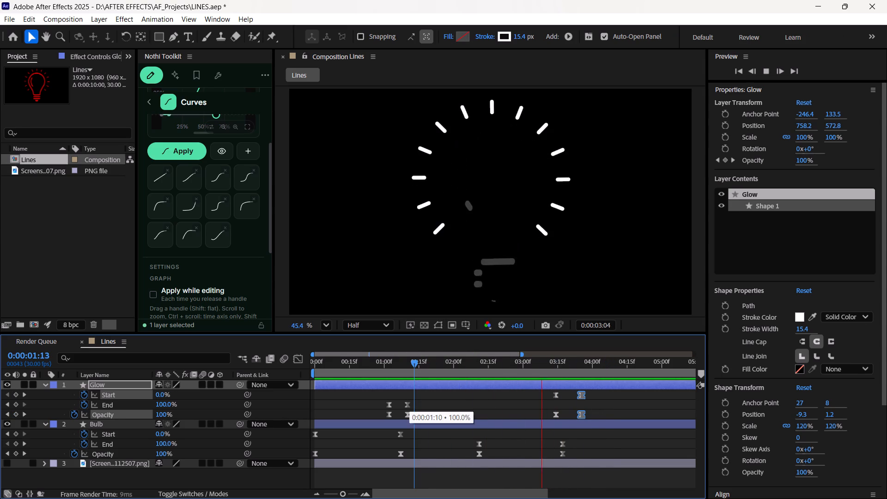
key("space")
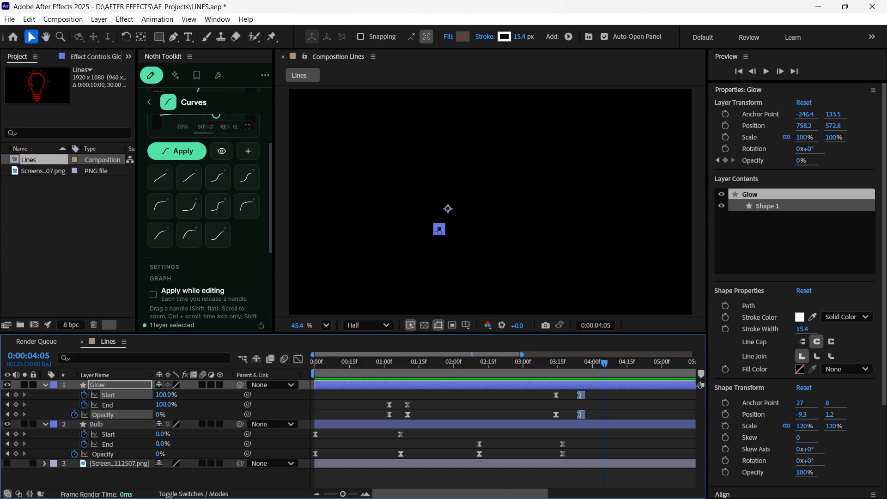
Preview the whole animation twice from the start and move the current time to 0:00:08:04.
left_click_drag(602, 360, 100, 498)
key("space")
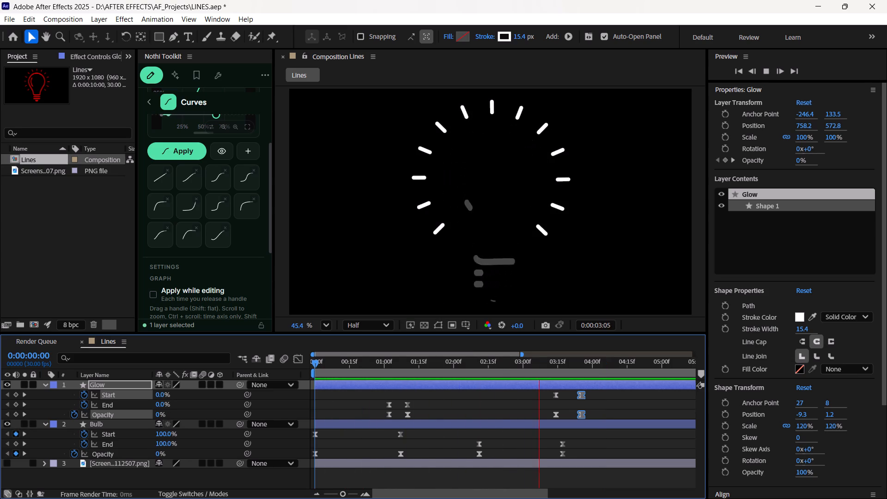
key("space")
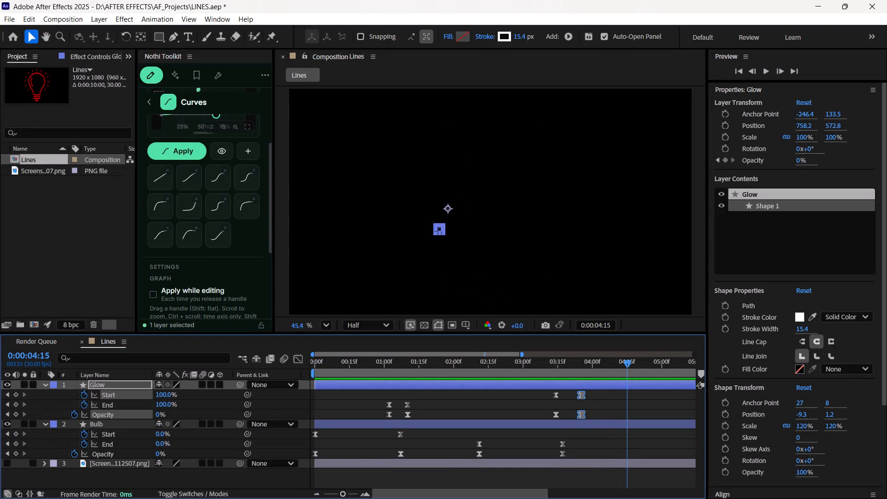
left_click_drag(630, 363, 174, 488)
key("space")
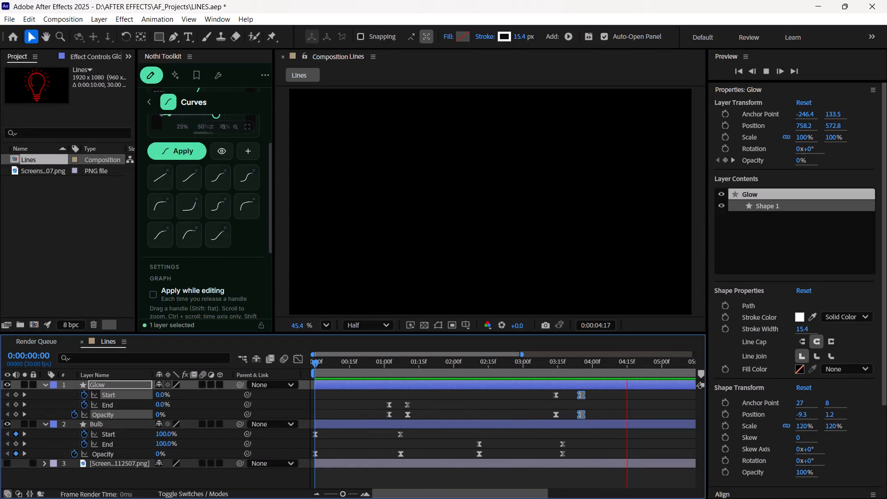
key("space")
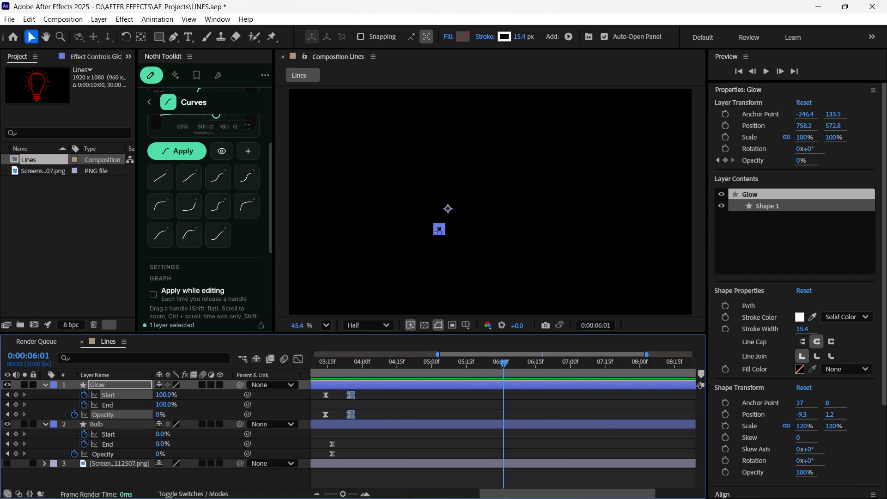
left_click(650, 375)
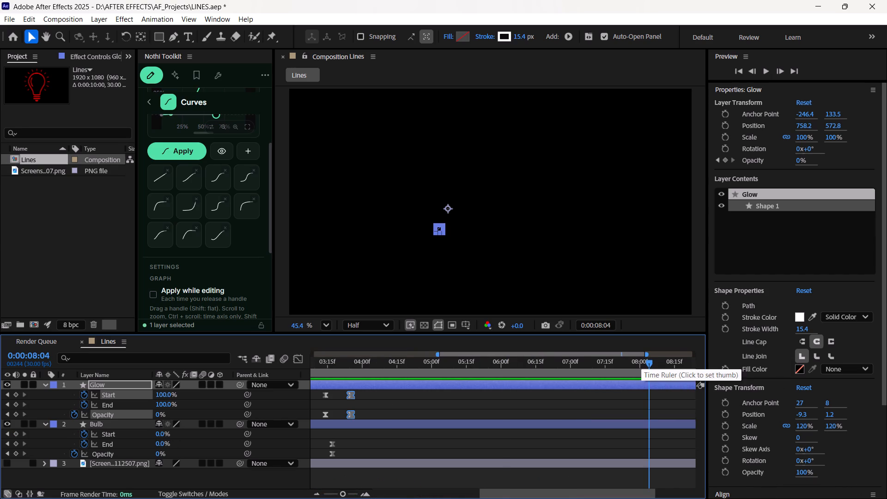
Shorten the work area so it runs from the composition's start to about 0:00:04:03, just after Glow's last keyframes.
left_click_drag(644, 360, 329, 427)
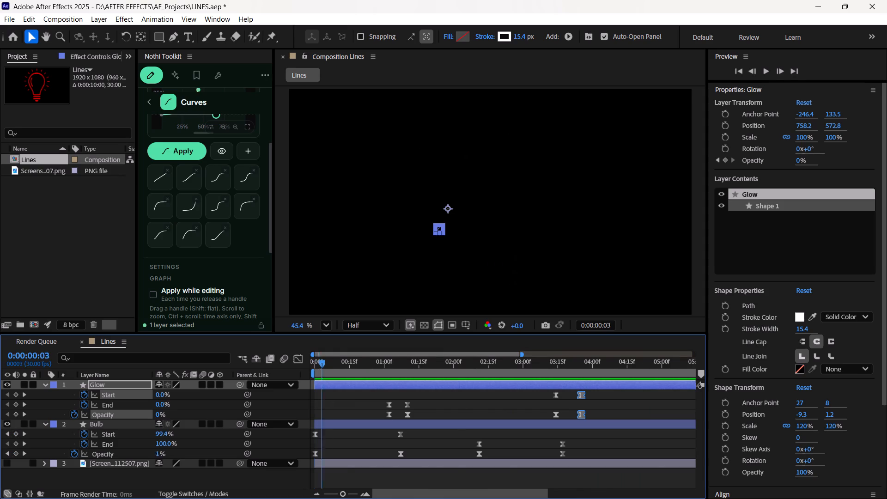
left_click_drag(329, 427, 719, 391)
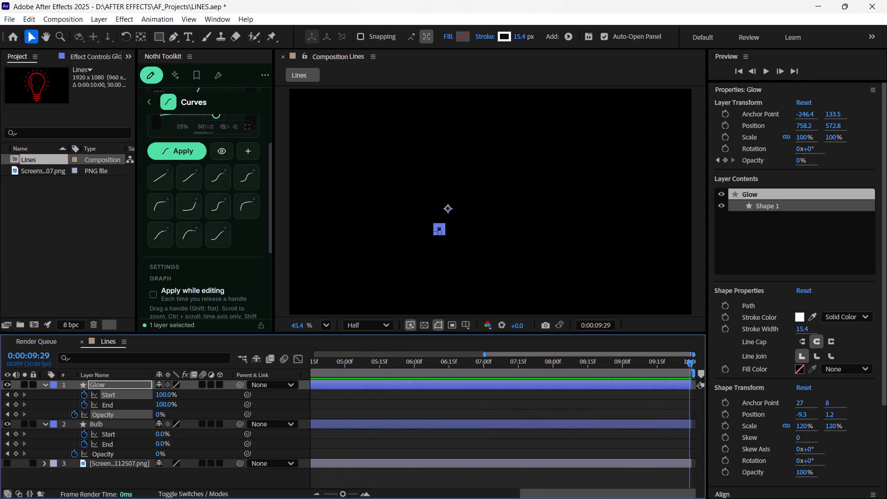
left_click_drag(693, 374, 306, 419)
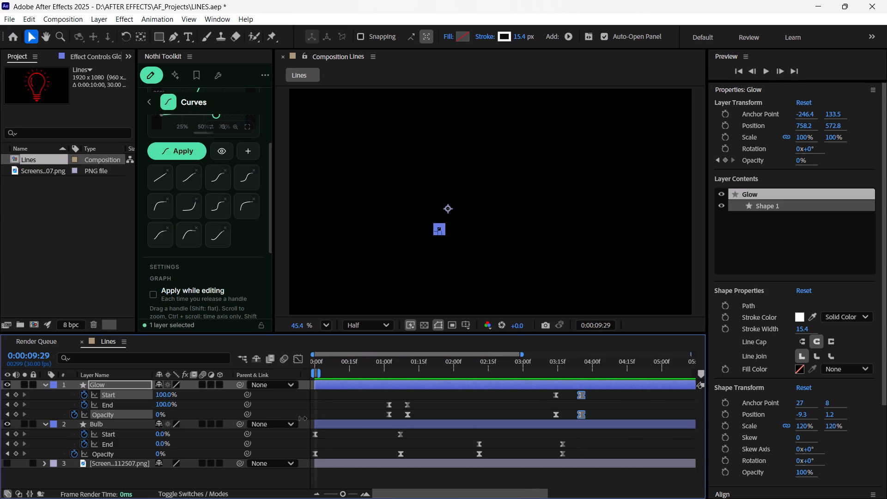
left_click_drag(306, 419, 601, 405)
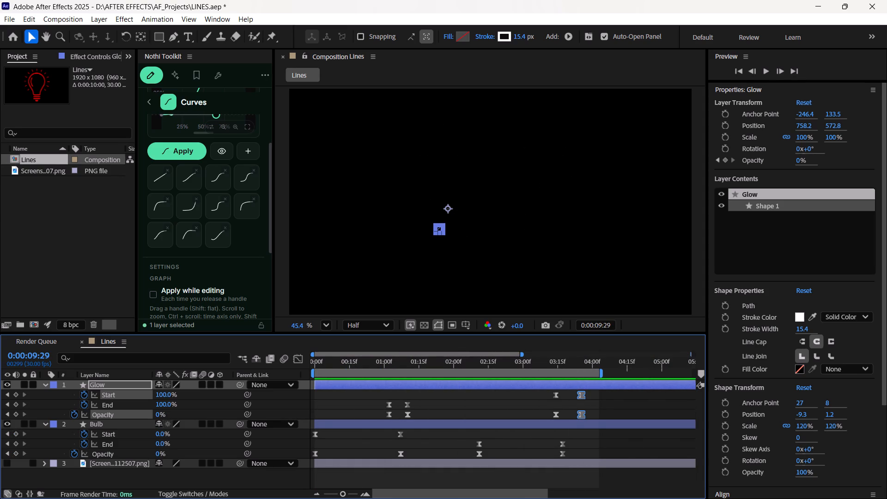
Preview the shortened work area repeatedly from 0:00:00:00 to check the Bulb and Glow entrance and exit timing.
key("space")
key("space")
left_click(433, 386)
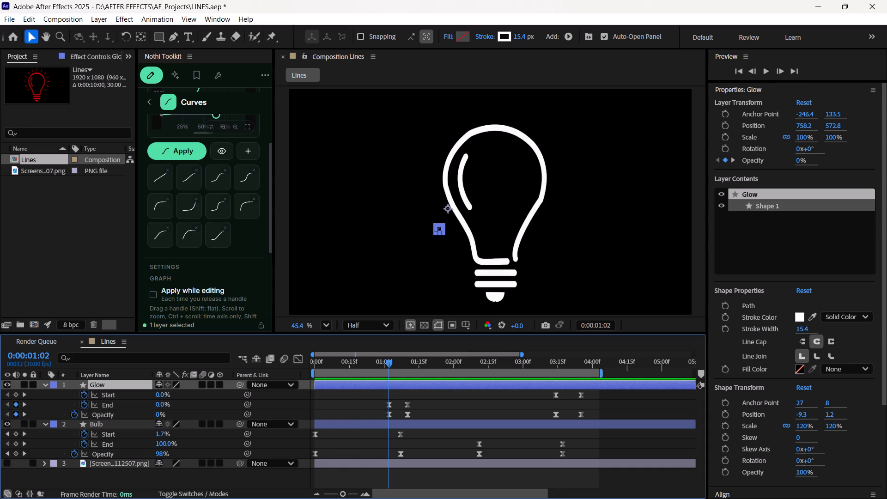
left_click_drag(391, 361, 257, 402)
key("space")
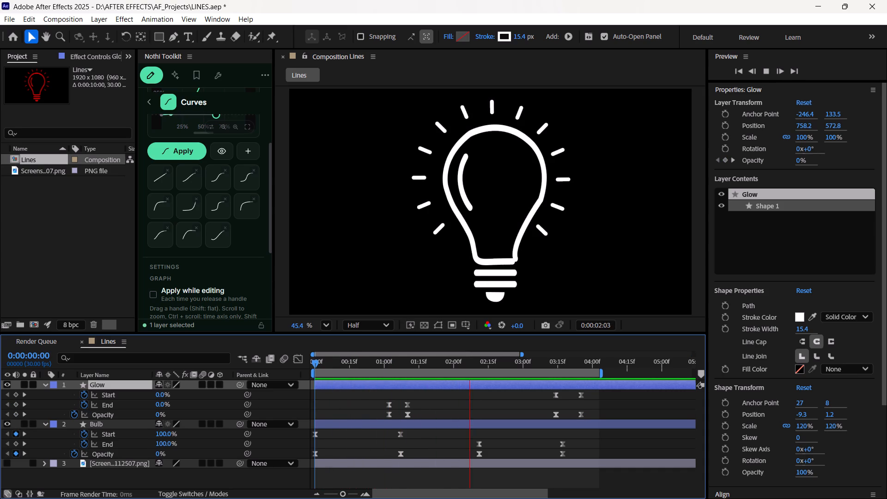
key("space")
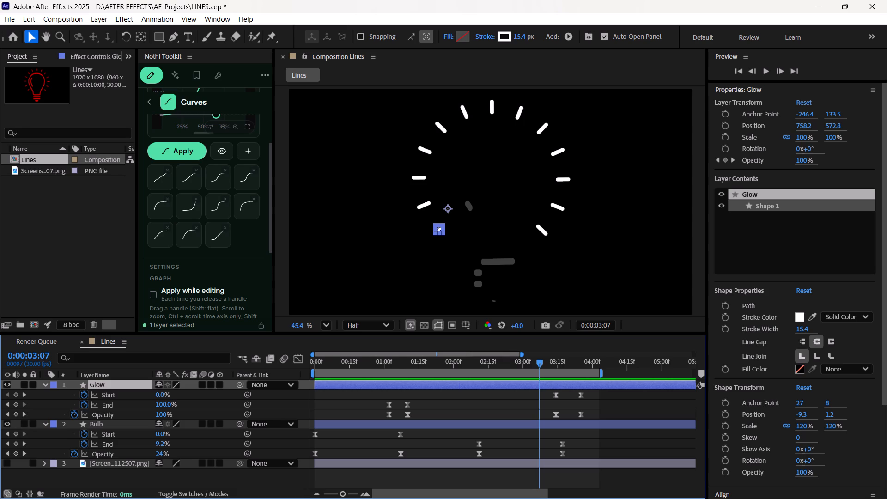
left_click_drag(542, 361, 259, 402)
key("space")
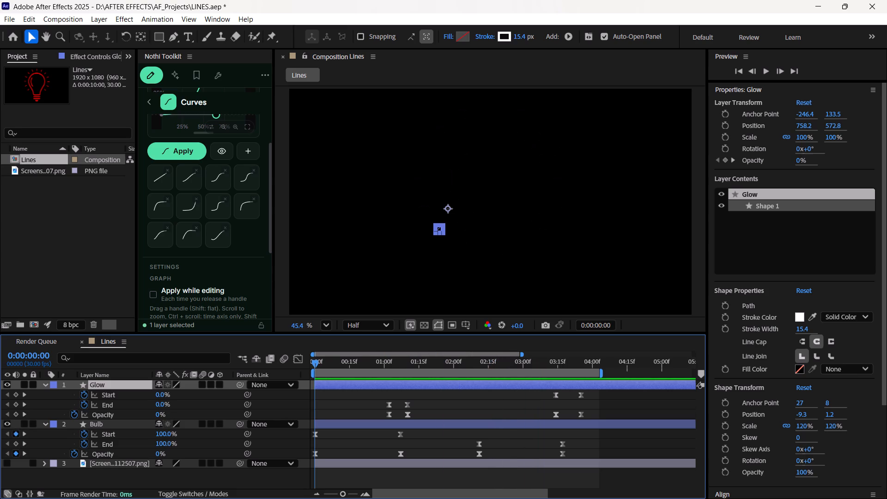
key("space")
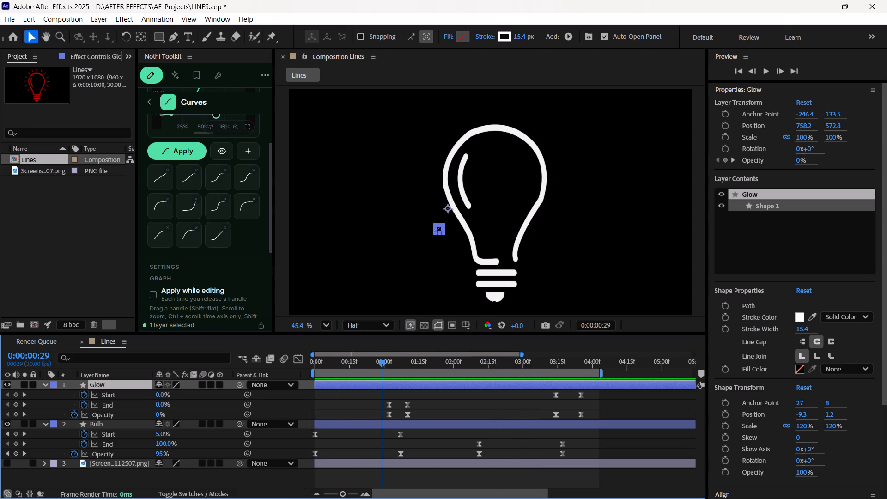
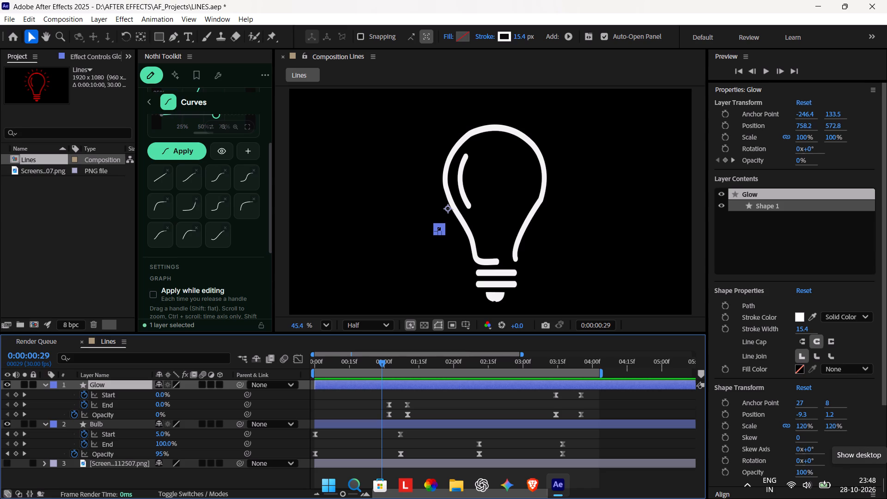
Save the project.
key("ctrl+s")
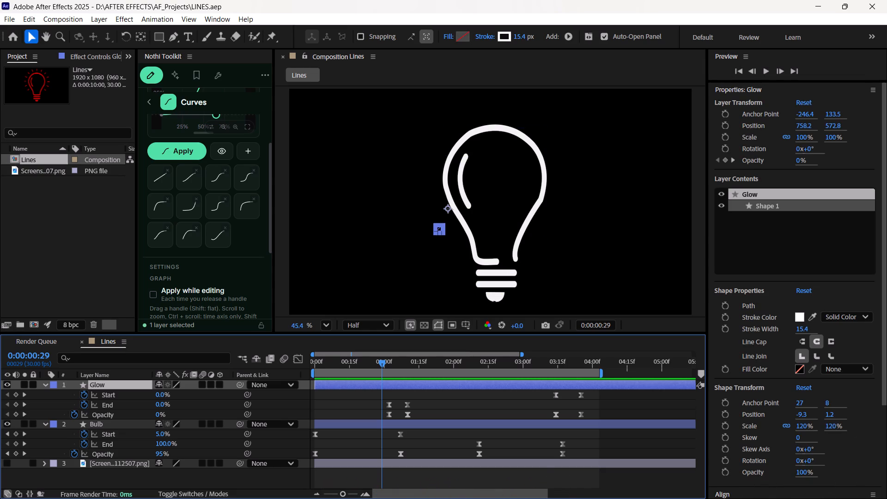
Collapse the revealed keyframe properties of the Glow and Bulb layers and clear the layer selection.
left_click(120, 421, "shift")
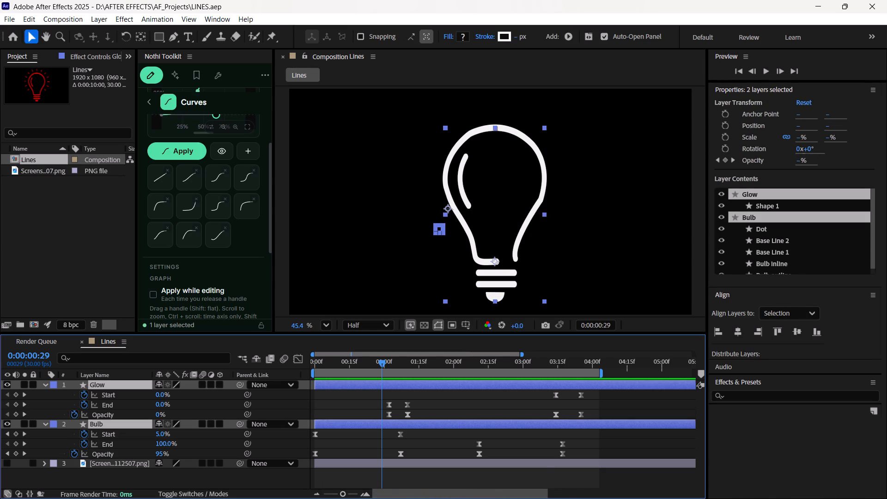
key("u")
left_click(198, 431)
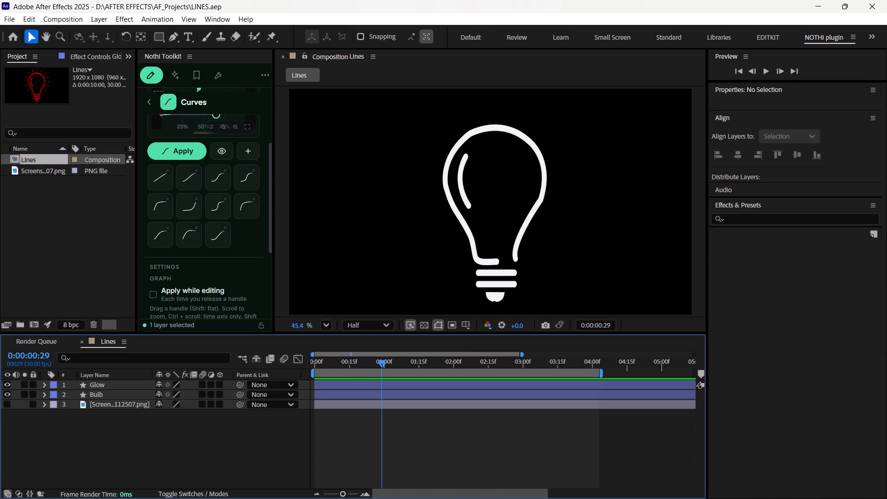
Preview the work area from 0:00:00:00 to check the full bulb and glow animation.
left_click_drag(382, 366, 270, 390)
key("space")
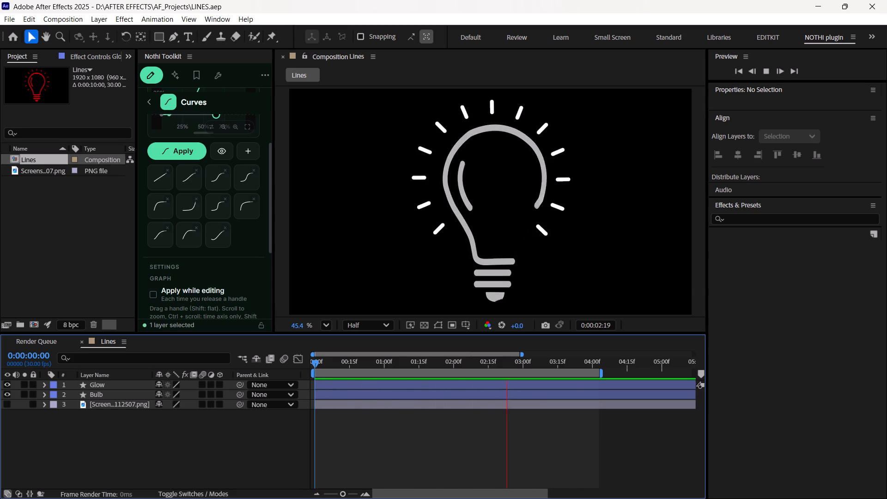
key("space")
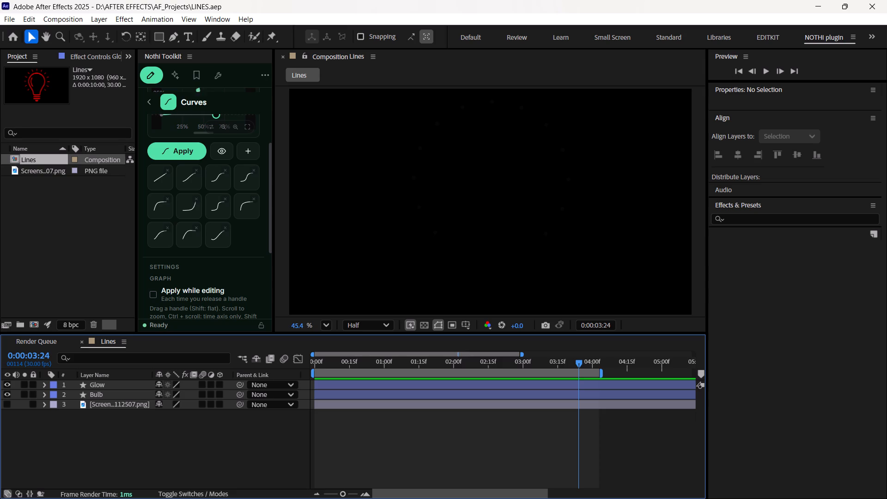
Create a new project folder named Pen Tool.
right_click(33, 185)
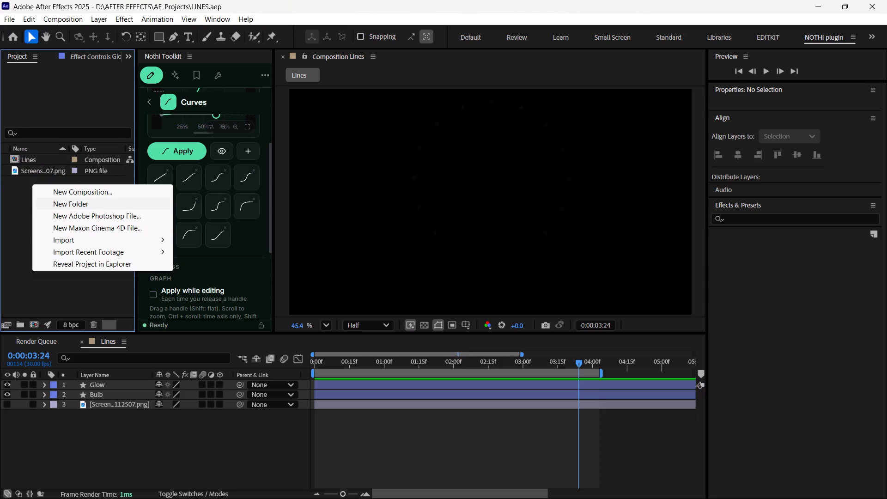
left_click(60, 203)
key("BackSpace")
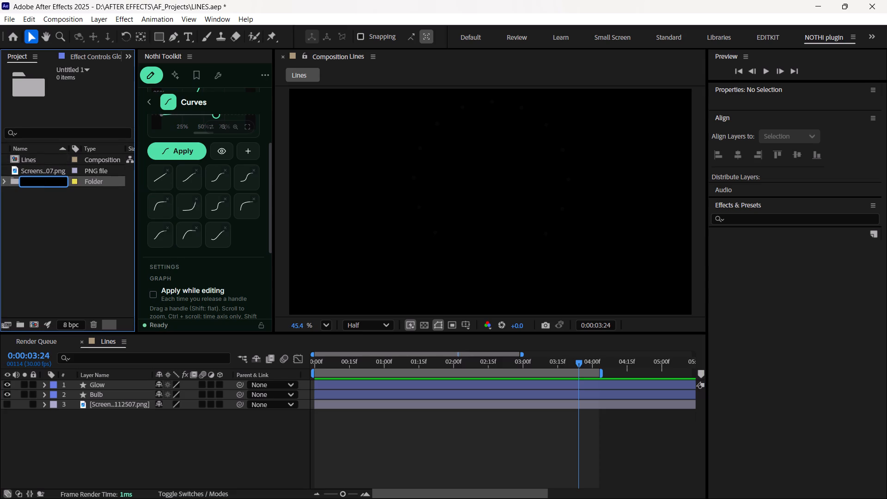
key("shift+p")
type("en")
key("space")
type("Too")
key("l")
key("Return")
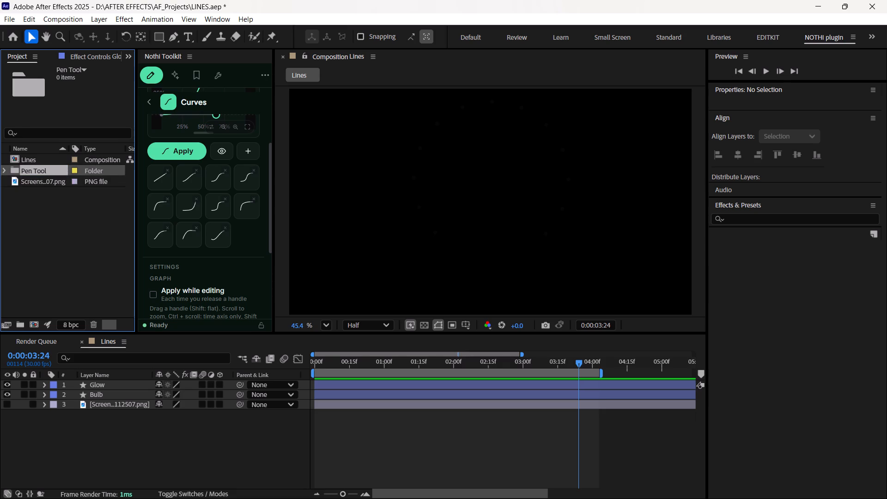
Move the Lines composition and the screenshot PNG into the Pen Tool folder.
left_click_drag(42, 162, 38, 168)
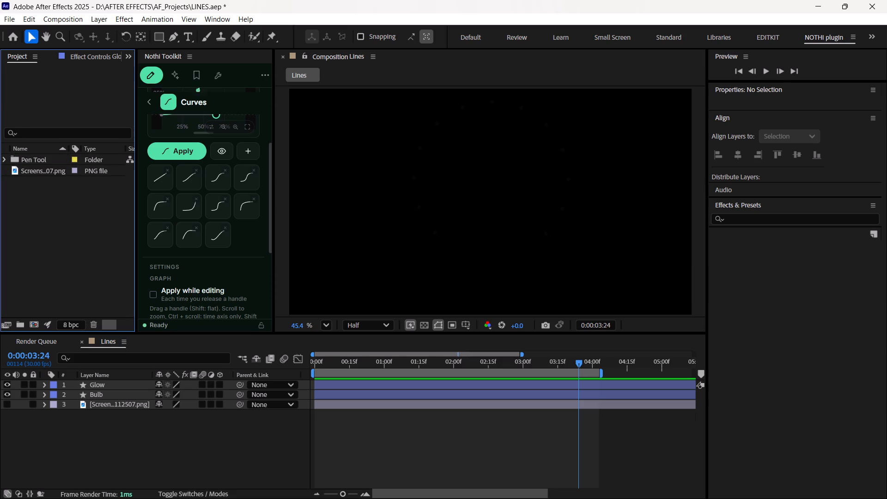
left_click_drag(45, 171, 44, 164)
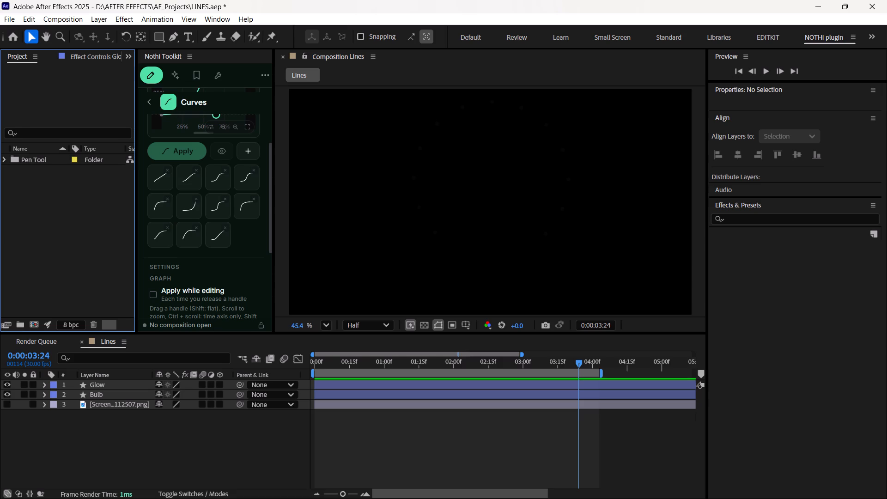
Create a second project folder named Repeter at the project's top level.
right_click(10, 171)
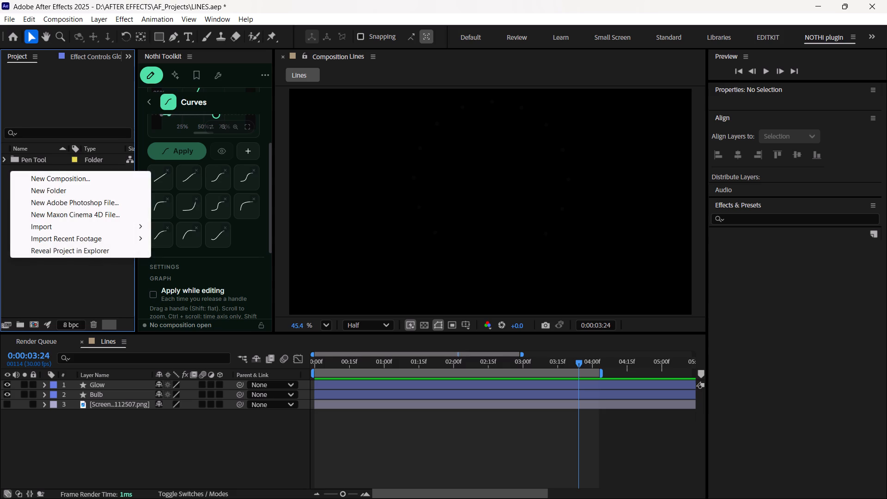
left_click(57, 192)
key("BackSpace")
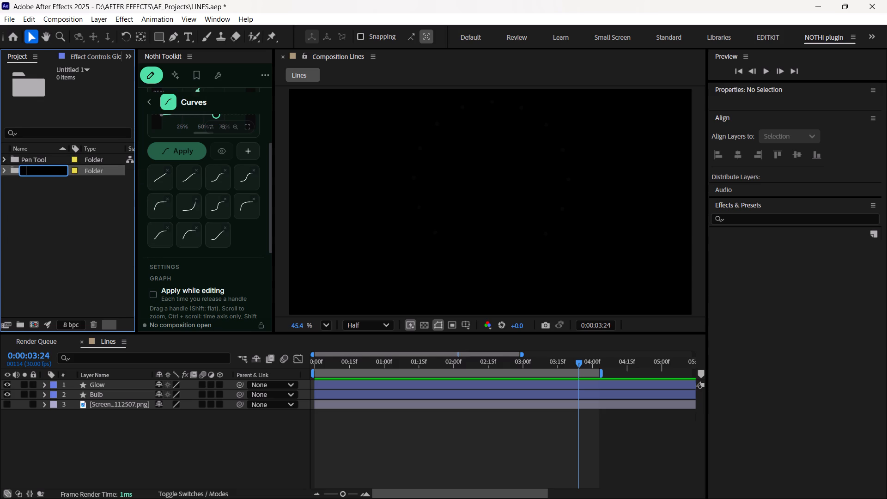
key("shift+r")
type("epe")
type("ter")
key("Return")
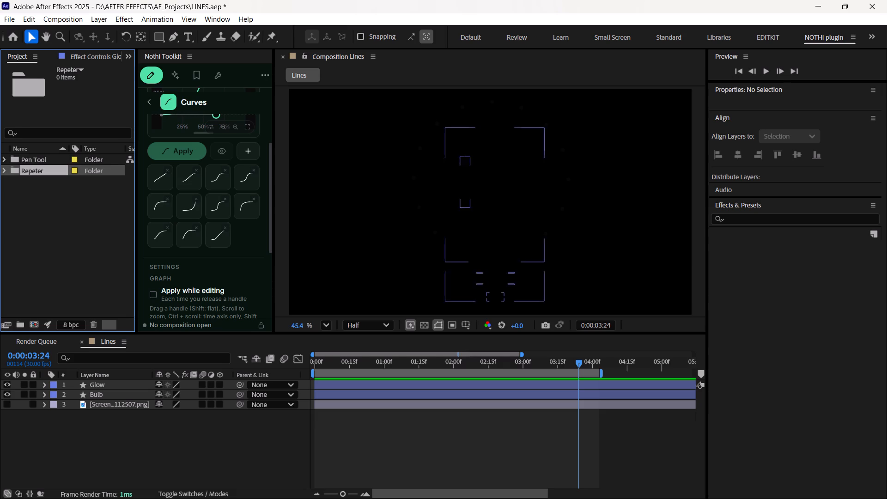
Preview the animation from 0:00:01:16 to check how Bulb and Glow exit.
left_click_drag(580, 364, 421, 391)
key("space")
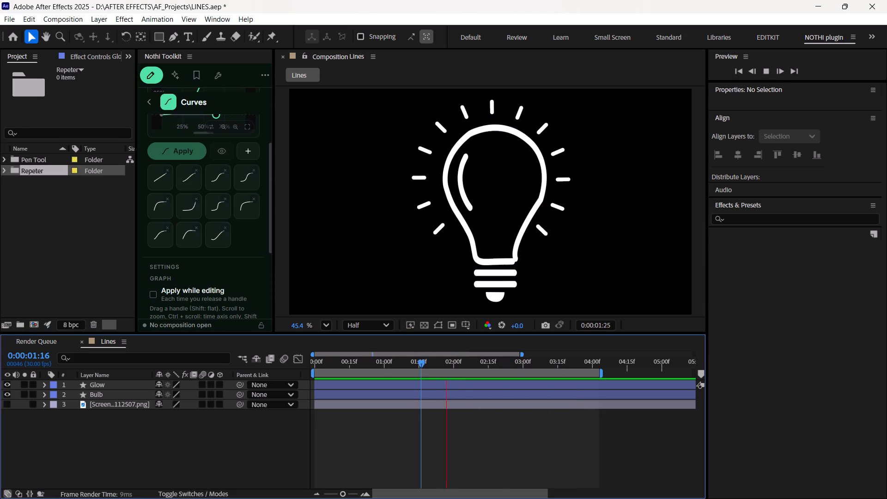
key("space")
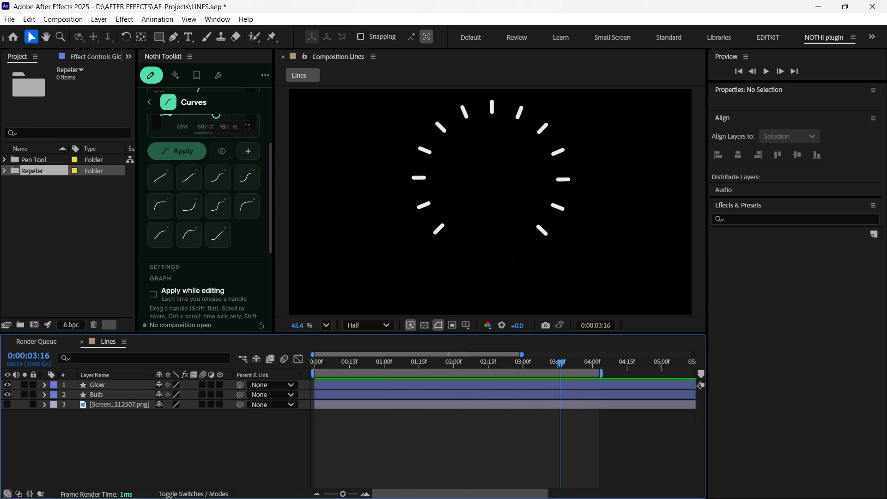
Reveal Glow's keyframes and shift its exit Start and Opacity keyframes earlier, to run from about 0:00:03:09 to 0:00:03:20.
left_click(112, 388)
key("u")
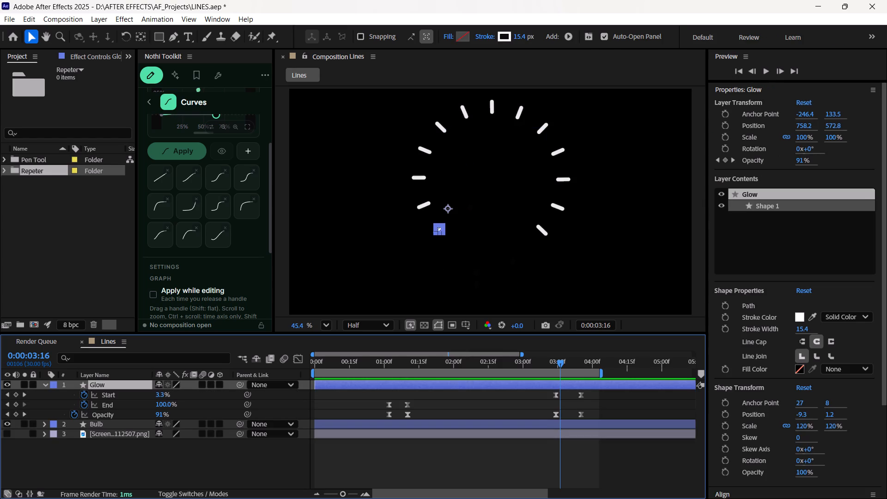
left_click_drag(550, 396, 588, 417)
left_click_drag(582, 397, 570, 398)
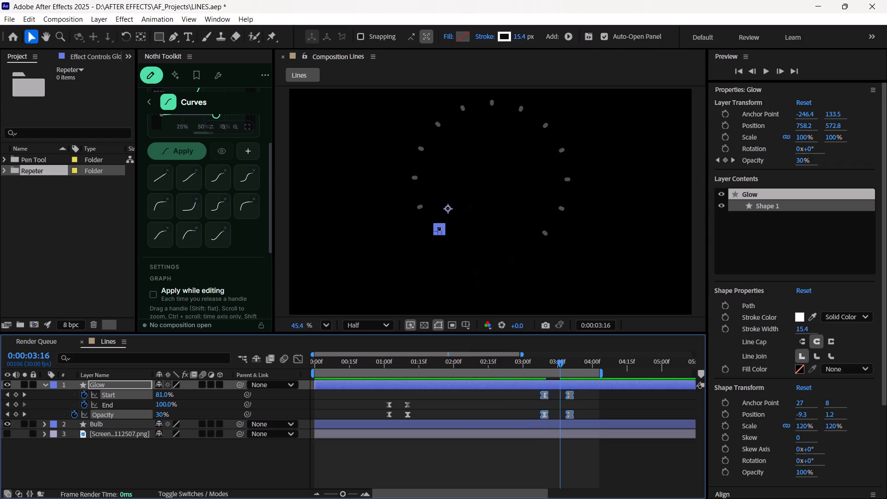
Preview Glow's exit timing from 0:00:02:28 and the whole animation from 0:00:00:00.
left_click_drag(558, 368, 553, 364)
left_click_drag(559, 360, 519, 374)
key("space")
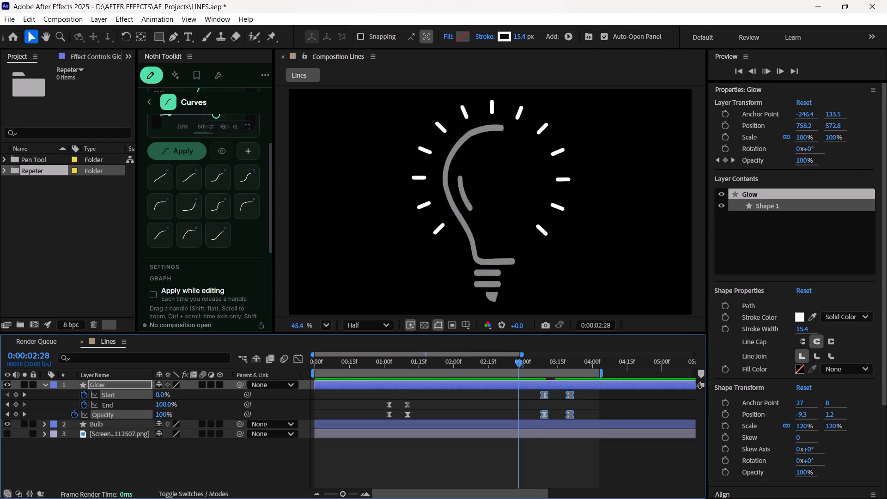
key("space")
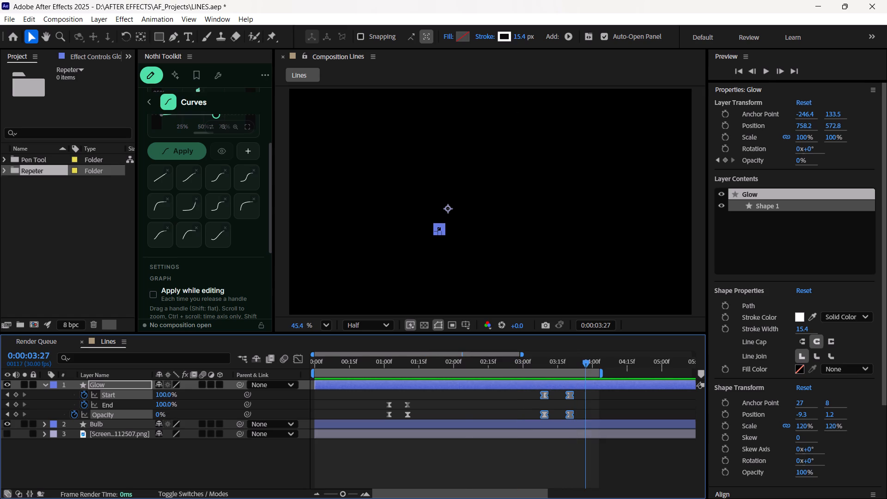
left_click_drag(585, 364, 463, 386)
left_click(462, 386)
left_click_drag(465, 364, 429, 365)
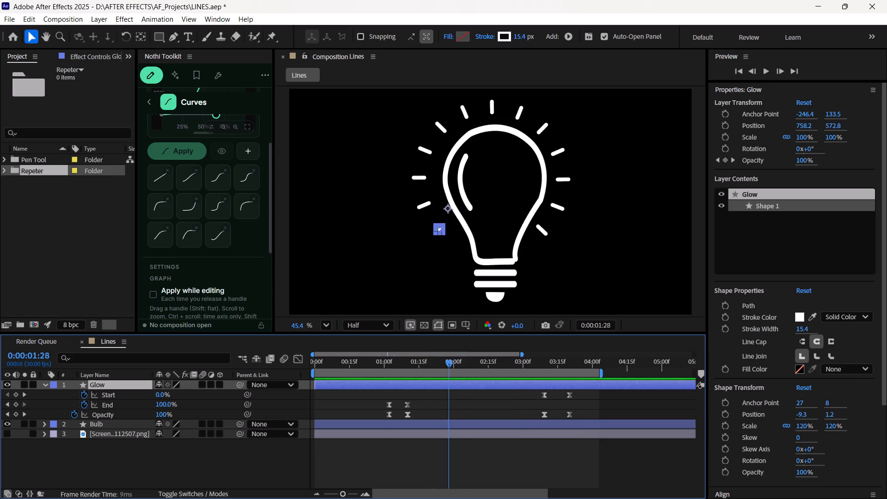
left_click_drag(429, 365, 281, 397)
key("space")
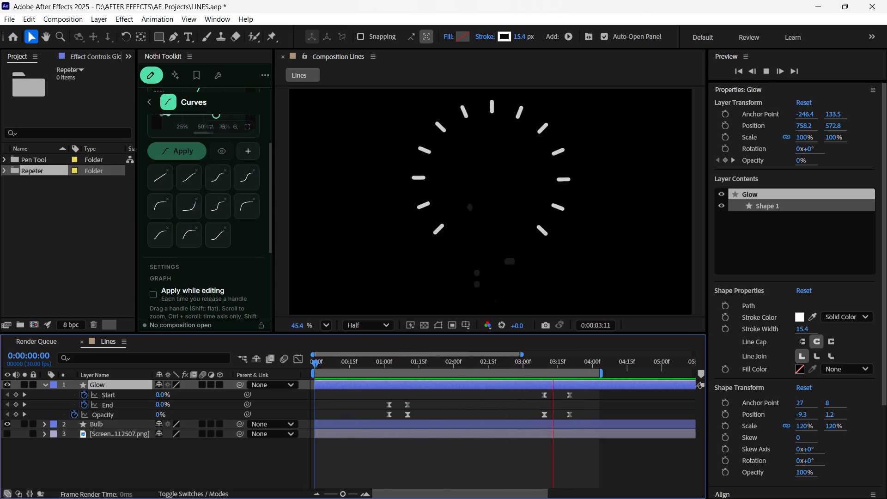
key("space")
Shift Glow's exit Start and Opacity keyframes earlier again, to run from about 0:00:03:02 to 0:00:03:13.
left_click_drag(537, 396, 593, 426)
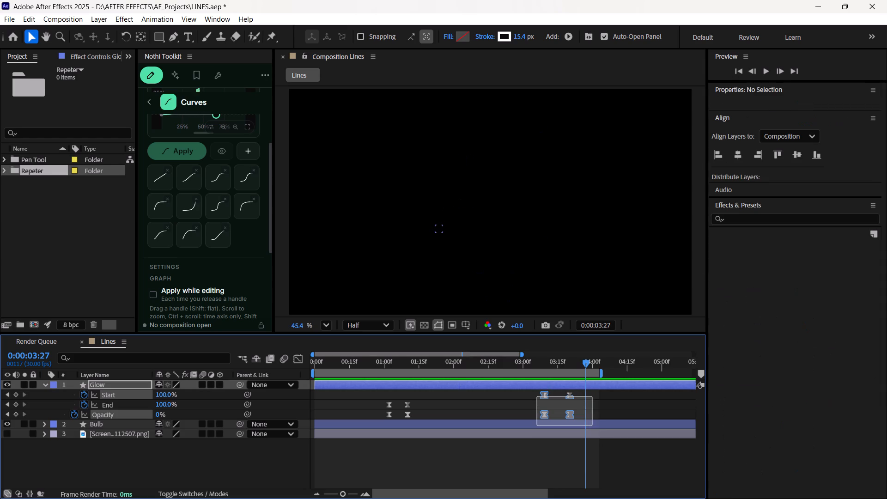
left_click_drag(593, 426, 591, 426)
left_click_drag(571, 395, 554, 395)
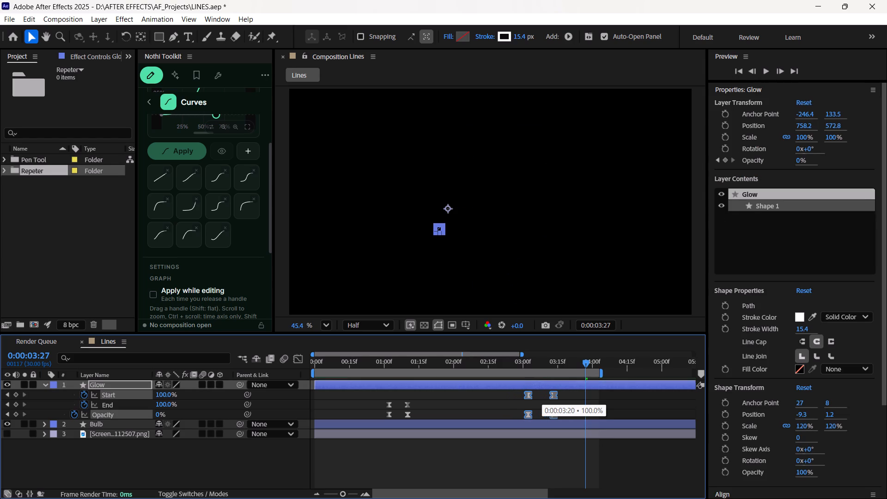
left_click_drag(554, 395, 554, 395)
Scrub through Glow's exit and preview the animation from 0:00:00:16 and again from near the start to check the timing.
left_click_drag(584, 360, 474, 400)
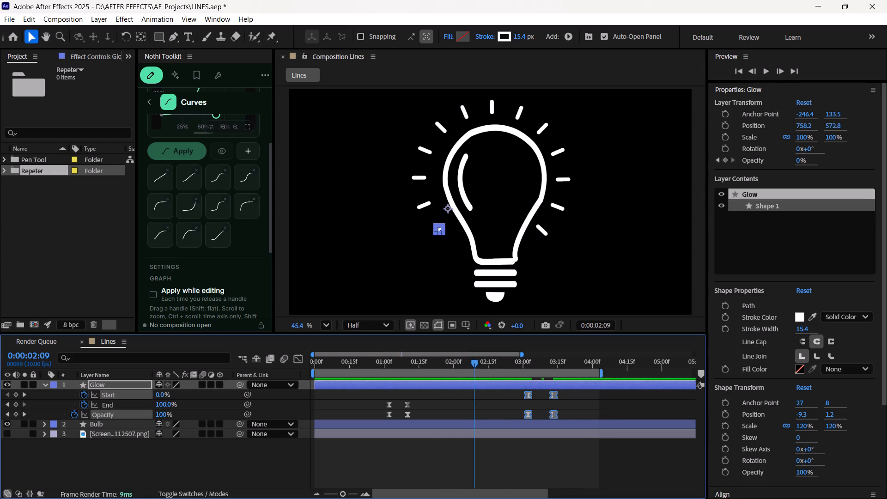
left_click_drag(474, 400, 534, 415)
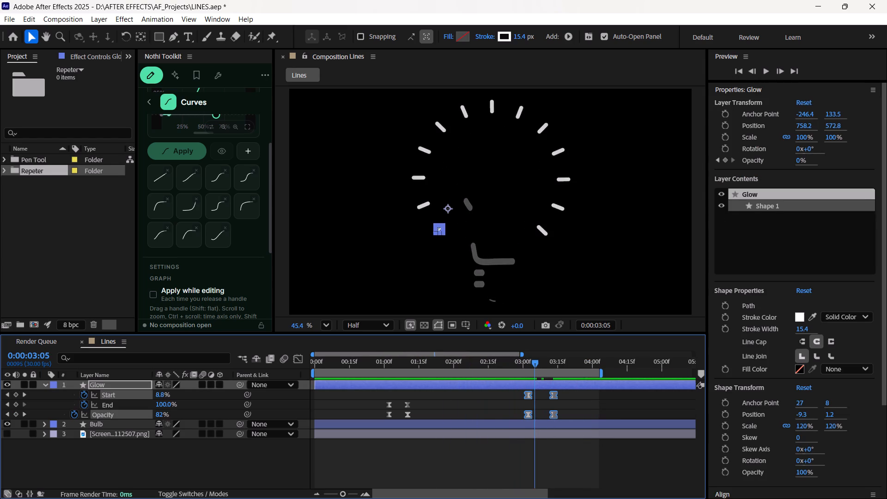
left_click_drag(534, 415, 410, 432)
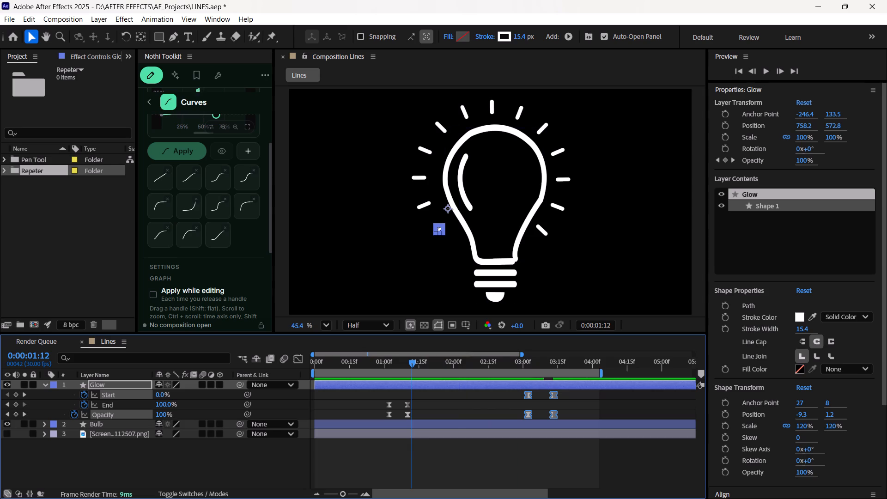
left_click(360, 402)
left_click_drag(413, 363, 377, 374)
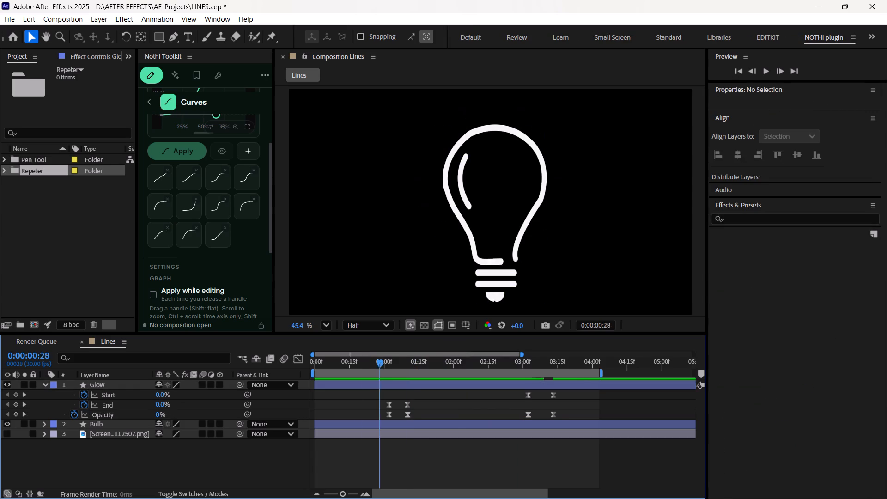
left_click_drag(377, 374, 353, 383)
key("space")
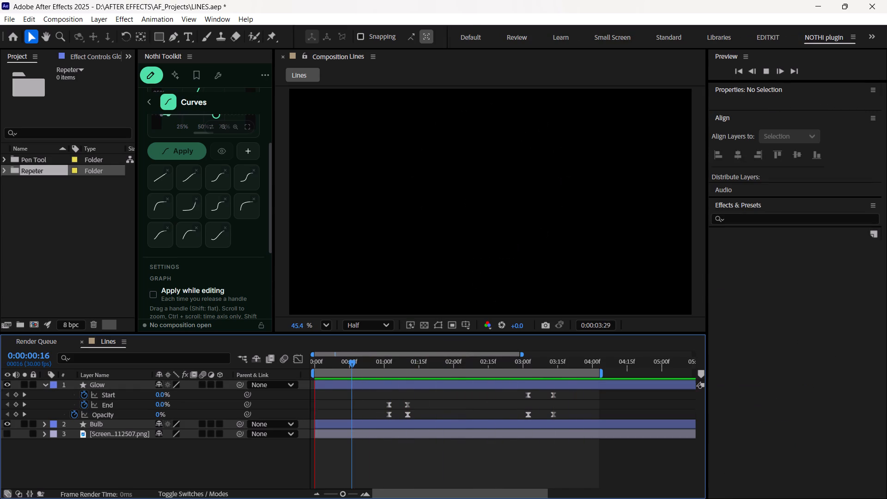
key("space")
key("space")
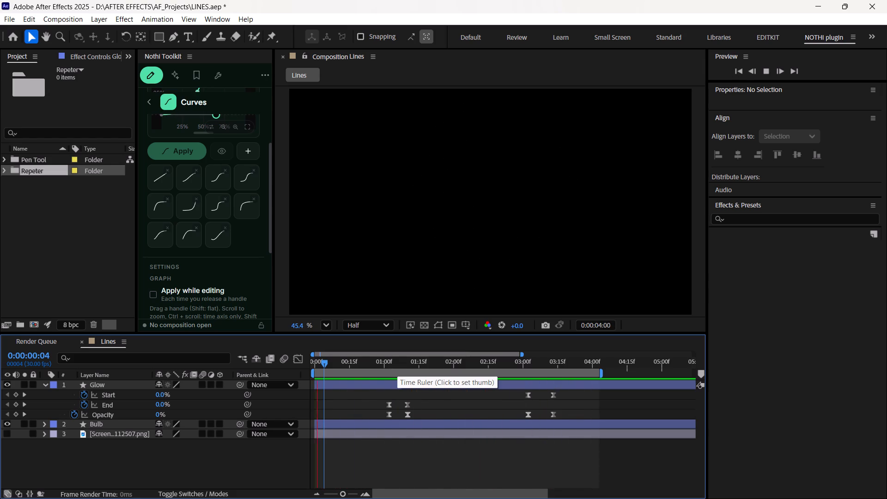
key("space")
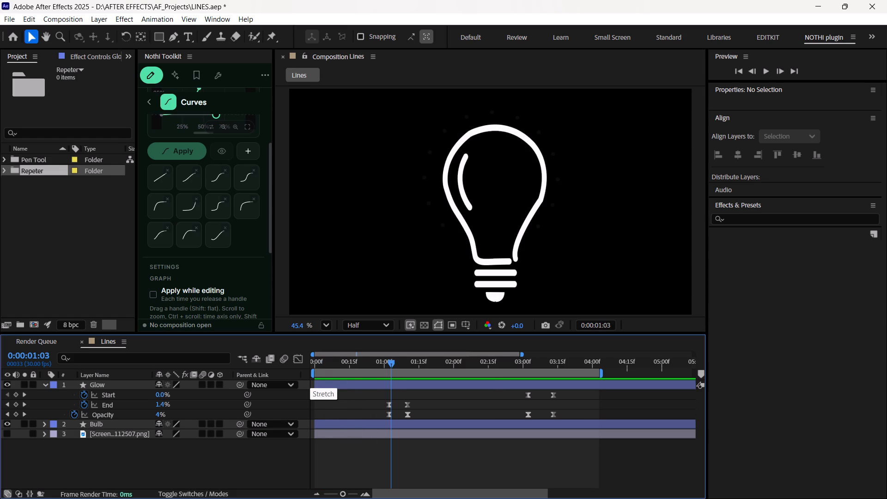
Save the project.
key("ctrl+s")
Create a new composition named Repeter inside the Repeter folder with a duration of 0:00:10:00.
key("ctrl+n")
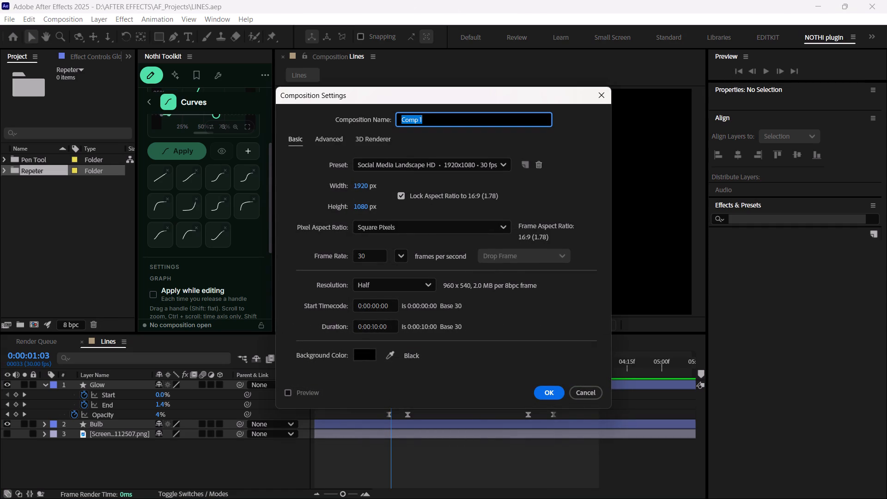
key("BackSpace")
type("Re")
type("peter")
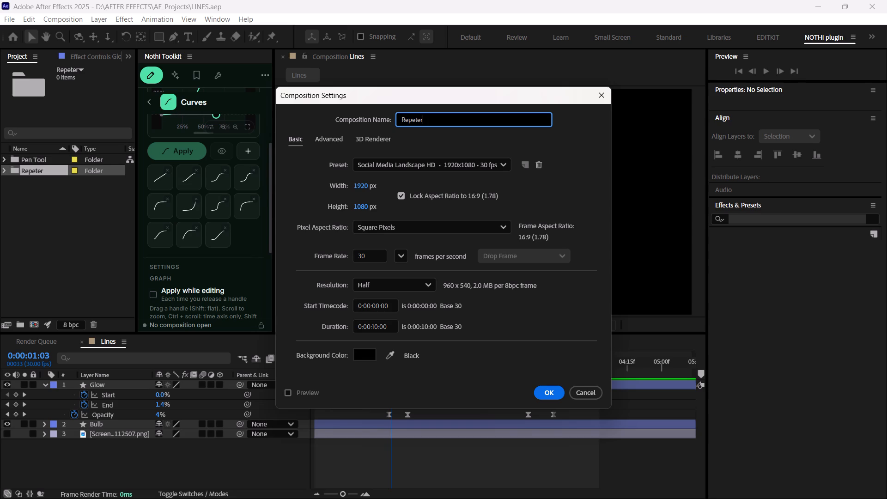
double_click(389, 328)
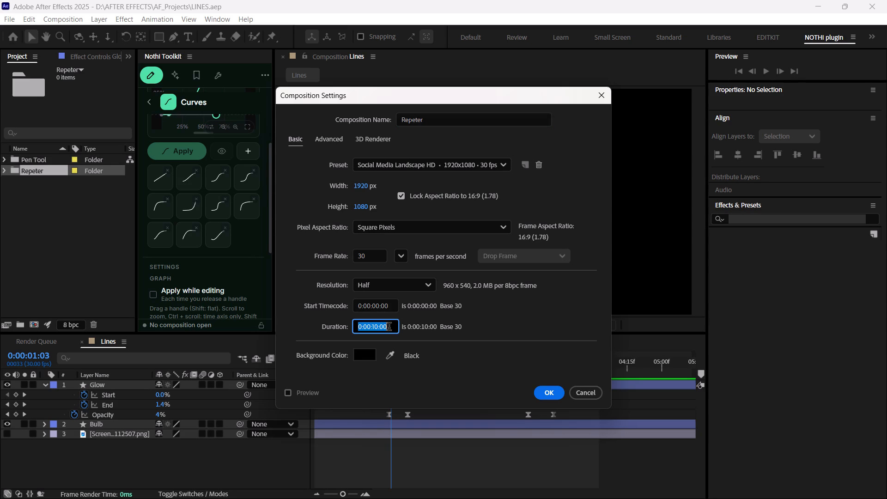
key("BackSpace")
type("1000")
key("Return")
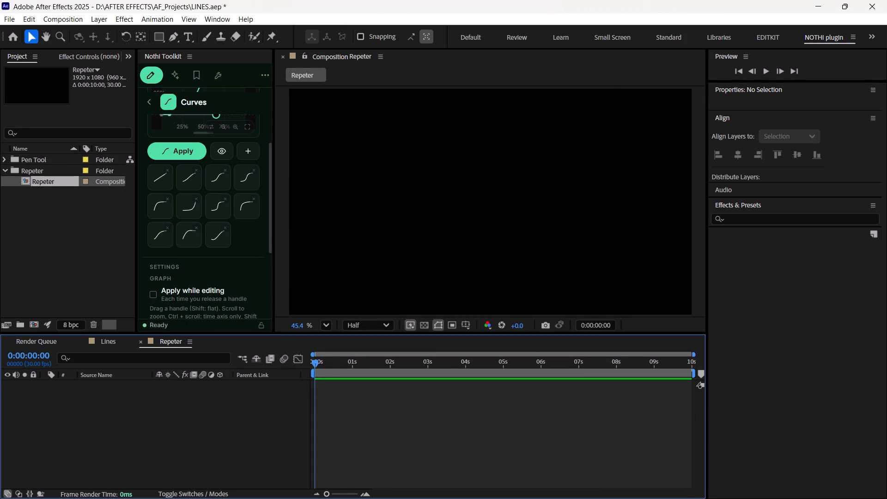
left_click_drag(314, 362, 256, 381)
Close After Effects, saving the changes to LINES.aep.
left_click(886, 0)
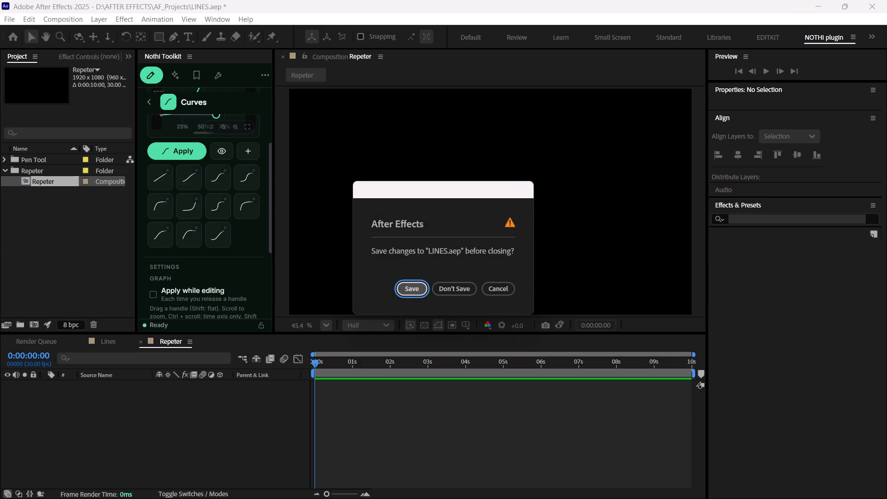
left_click(411, 291)
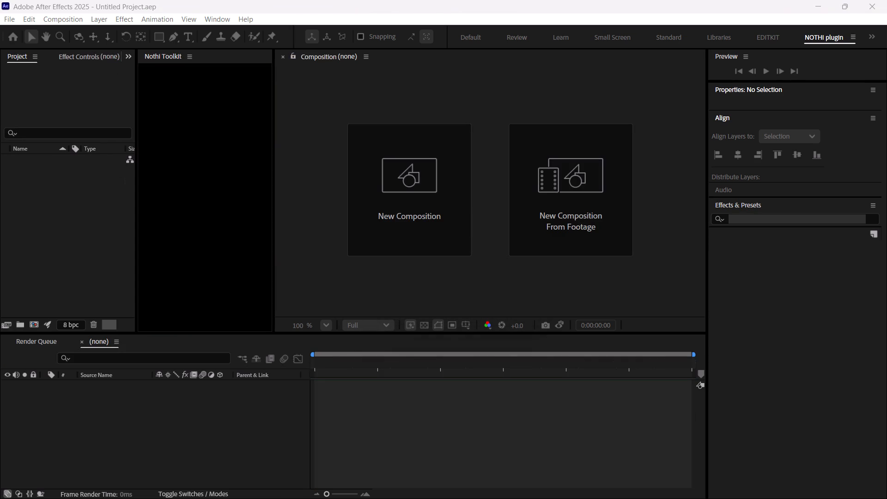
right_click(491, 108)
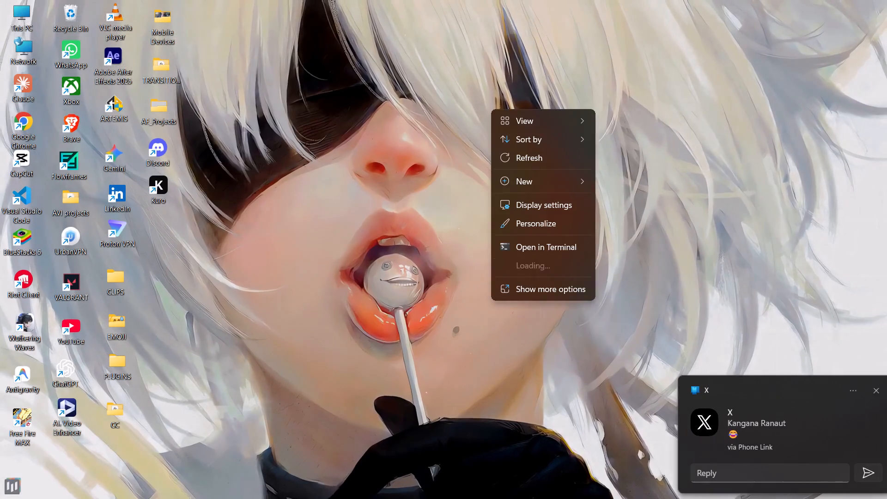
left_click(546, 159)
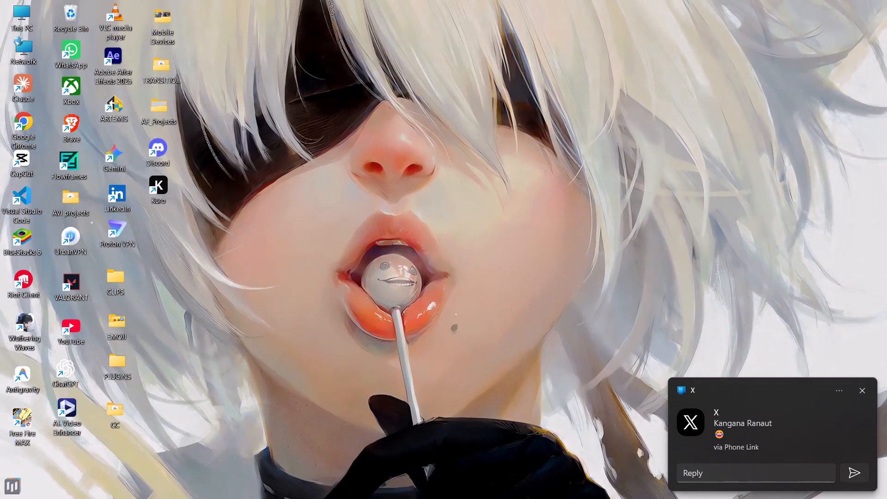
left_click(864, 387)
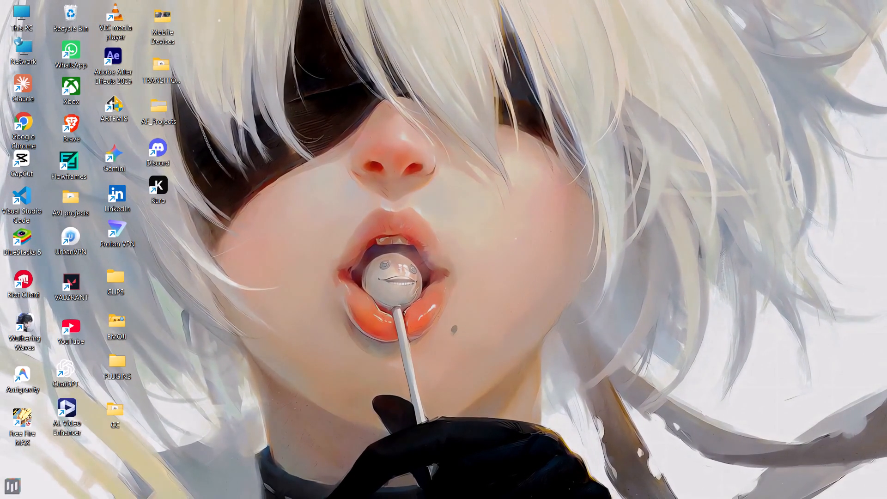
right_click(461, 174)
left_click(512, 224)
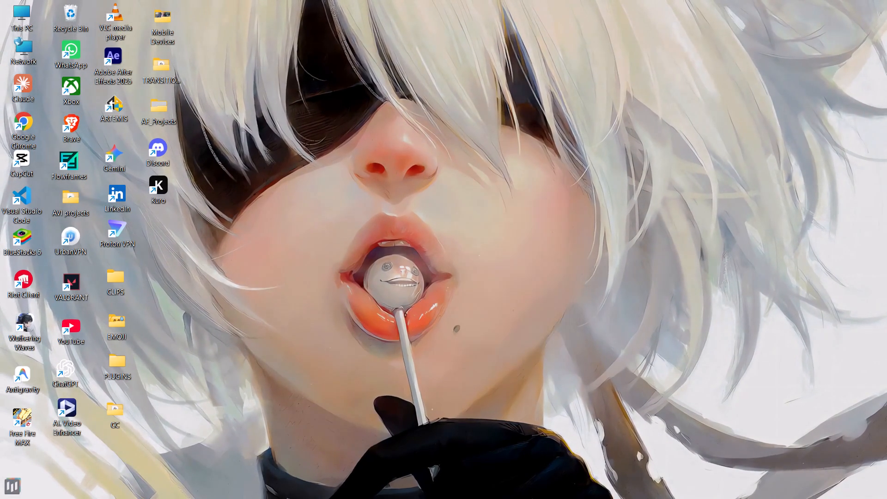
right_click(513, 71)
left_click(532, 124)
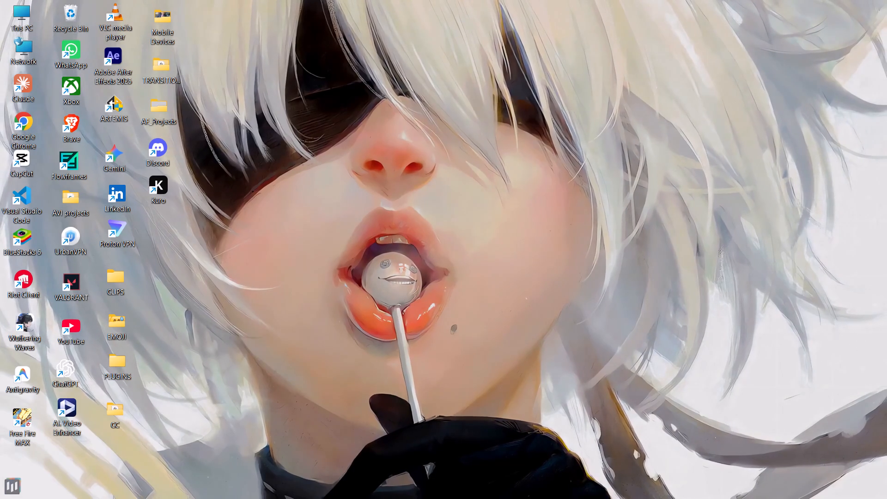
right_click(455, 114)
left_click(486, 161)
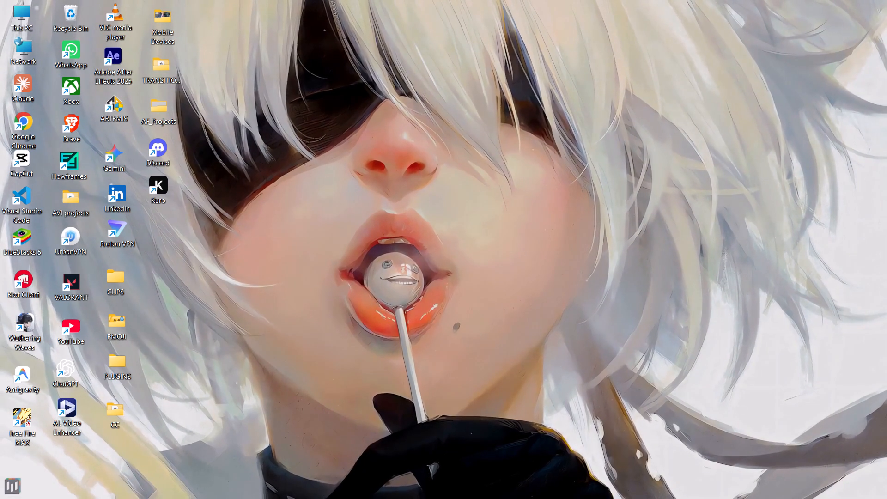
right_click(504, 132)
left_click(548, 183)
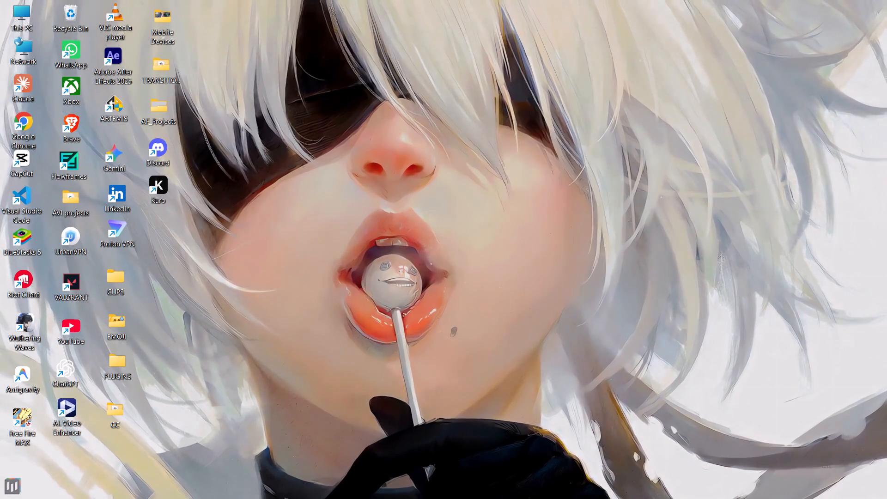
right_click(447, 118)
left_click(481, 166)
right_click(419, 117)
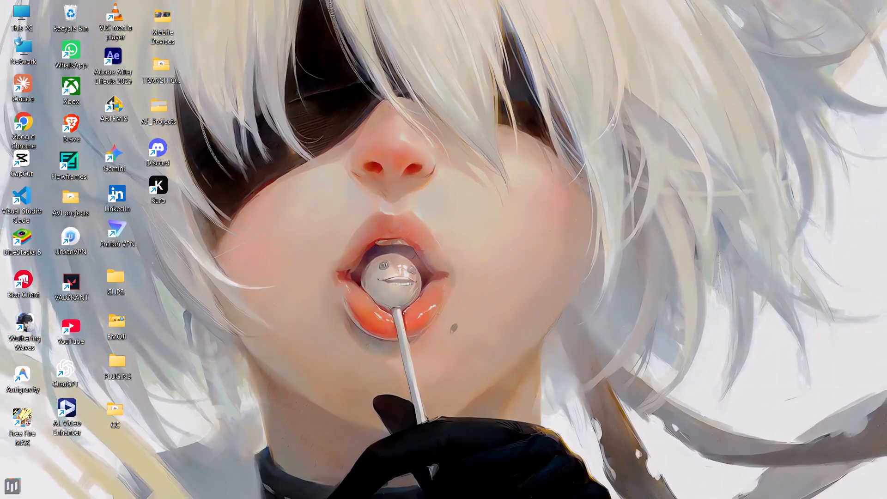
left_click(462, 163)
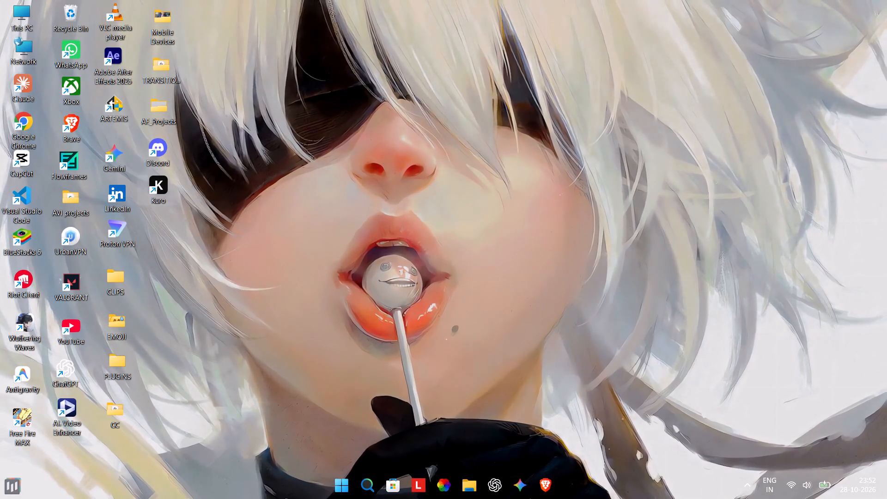
Launch Kuro from the desktop.
double_click(163, 186)
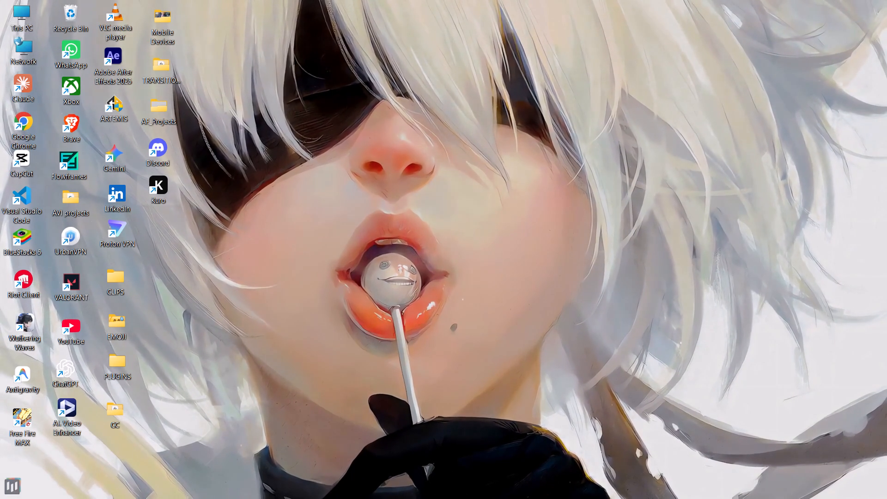